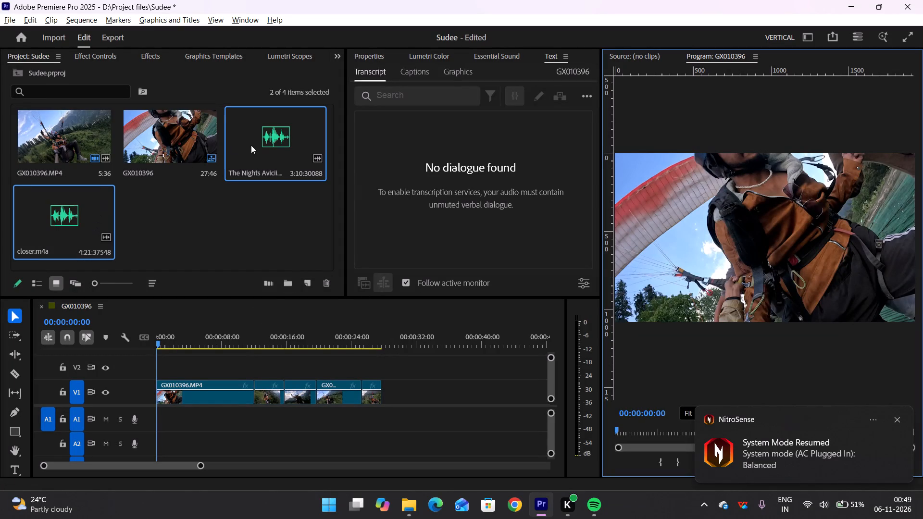
Open The Nights Avicii audio clip in the Source monitor and play it from several points in its first 30 seconds.
{"action": "left_click", "coordinate": [263, 137]}
{"action": "double_click", "coordinate": [262, 137]}
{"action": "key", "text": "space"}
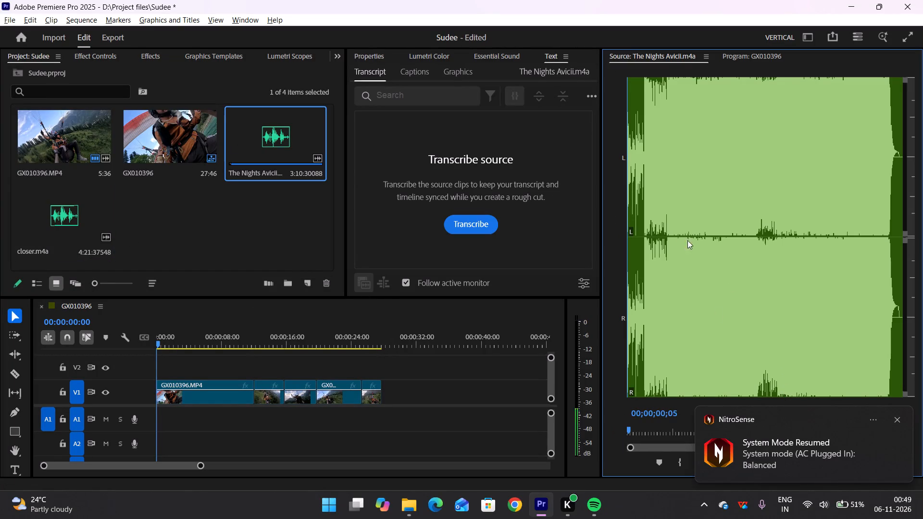
{"action": "left_click", "coordinate": [643, 148]}
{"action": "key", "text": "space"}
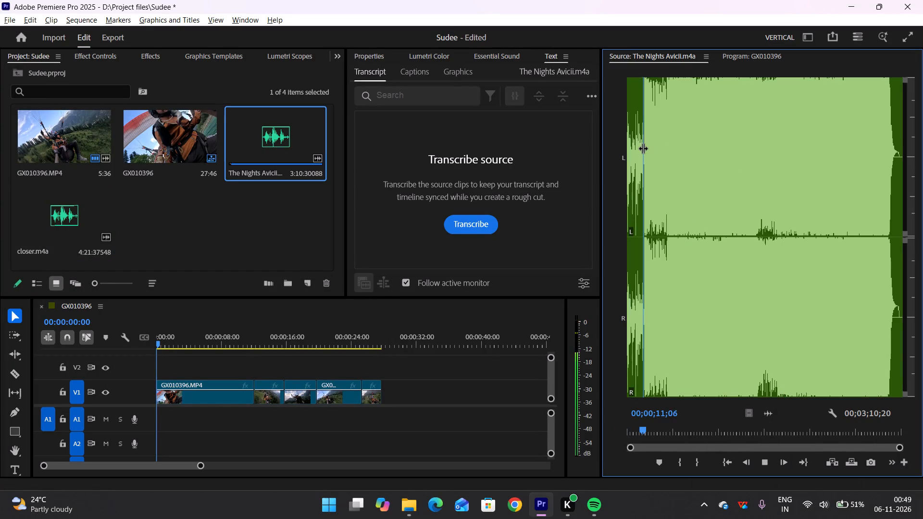
{"action": "left_click", "coordinate": [661, 131]}
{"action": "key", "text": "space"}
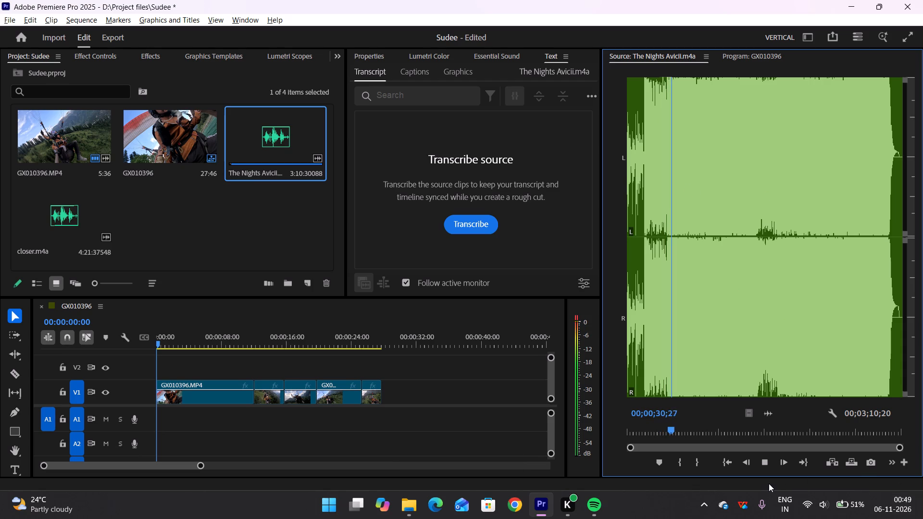
{"action": "key", "text": "F15"}
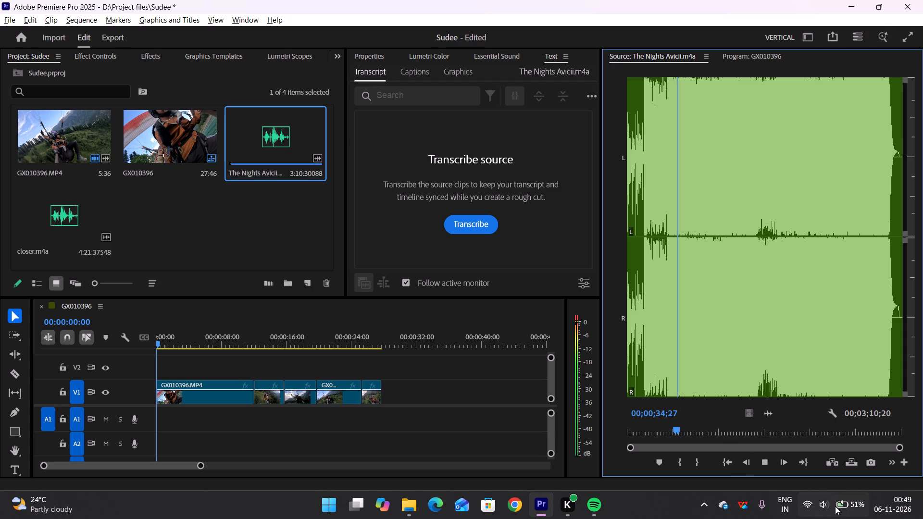
Raise the system volume in small increments to slightly above 14 while the song plays.
{"action": "left_click", "coordinate": [823, 503]}
{"action": "left_click_drag", "start_coordinate": [751, 433], "coordinate": [756, 433]}
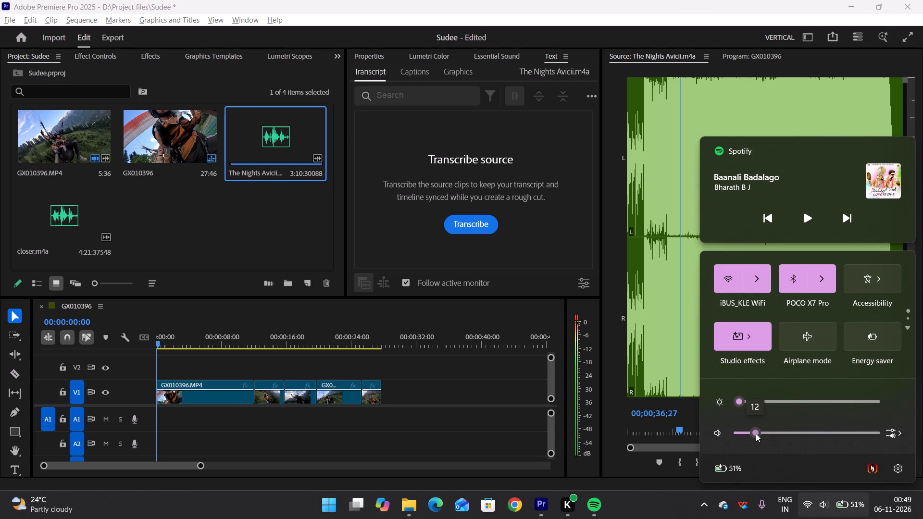
{"action": "left_click_drag", "start_coordinate": [756, 433], "coordinate": [758, 433]}
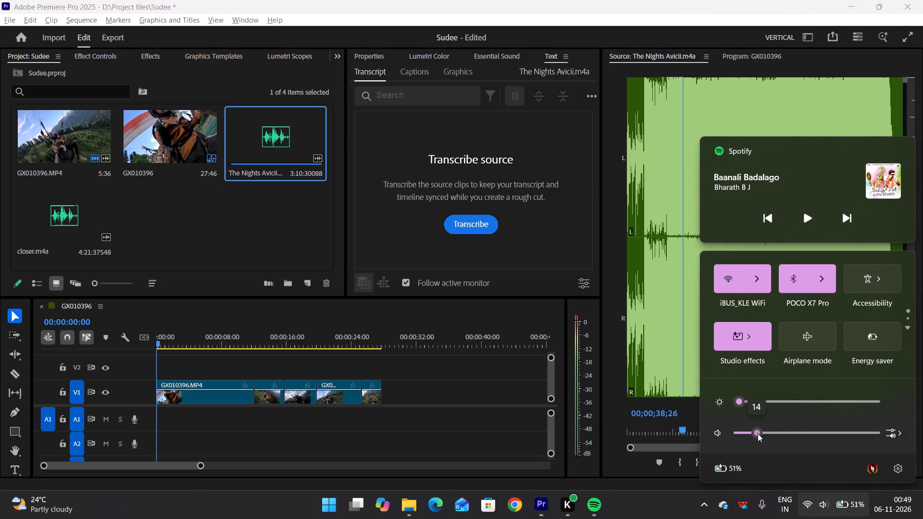
{"action": "left_click_drag", "start_coordinate": [758, 433], "coordinate": [760, 433]}
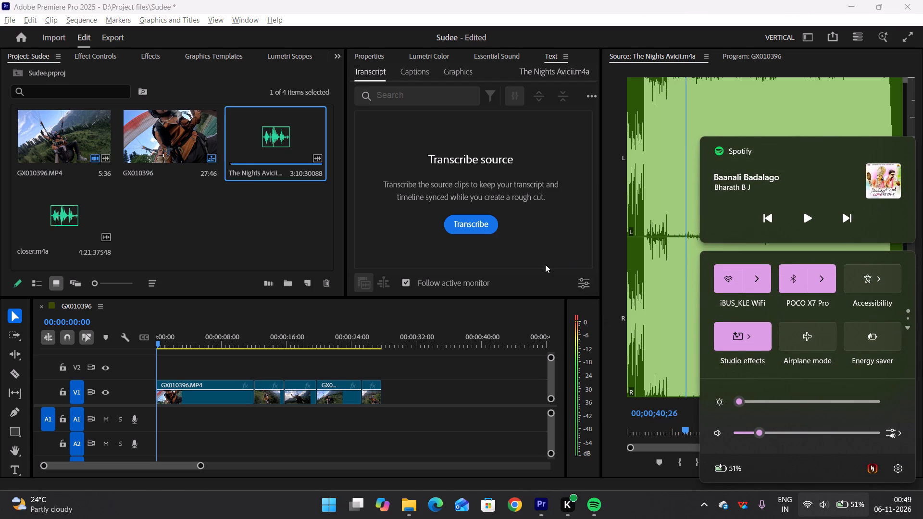
{"action": "left_click", "coordinate": [535, 237]}
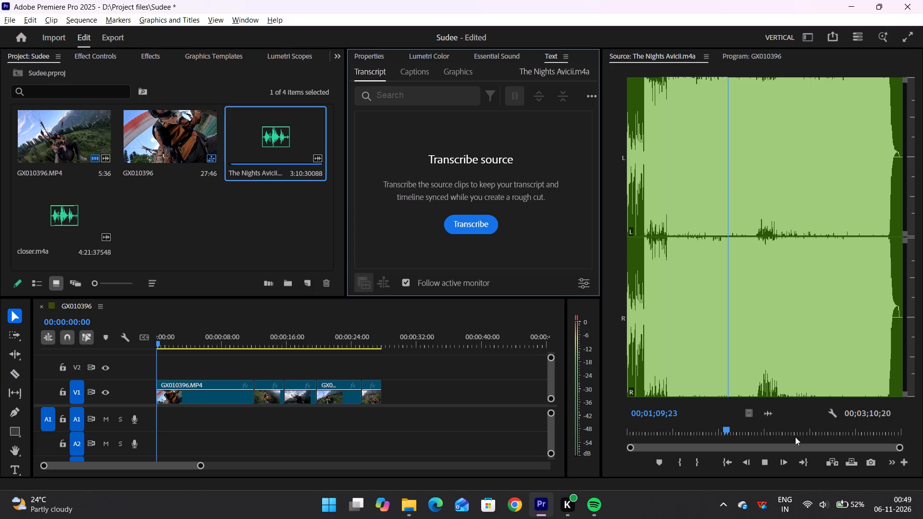
Listen to The Nights Avicii.m4a in the Source monitor from about 1:09 onward, sampling several points in its second half.
{"action": "left_click", "coordinate": [769, 462]}
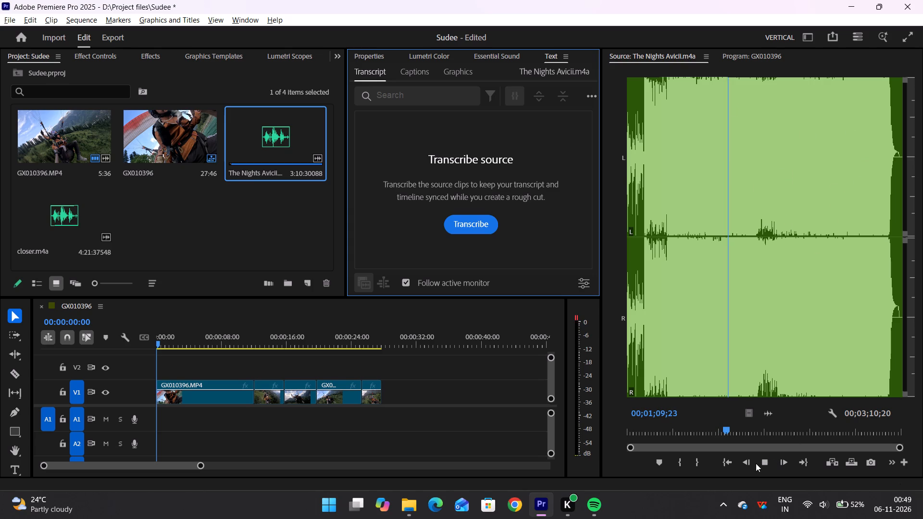
{"action": "left_click", "coordinate": [765, 461]}
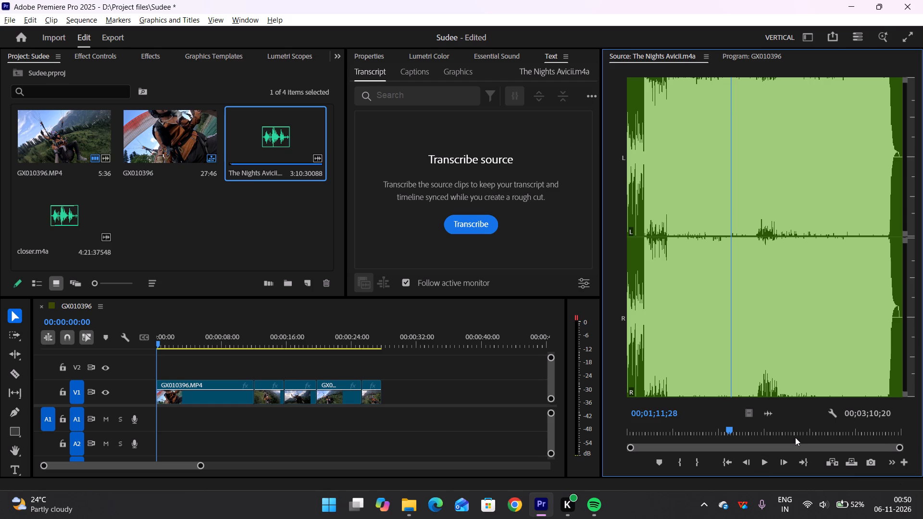
{"action": "left_click", "coordinate": [765, 460]}
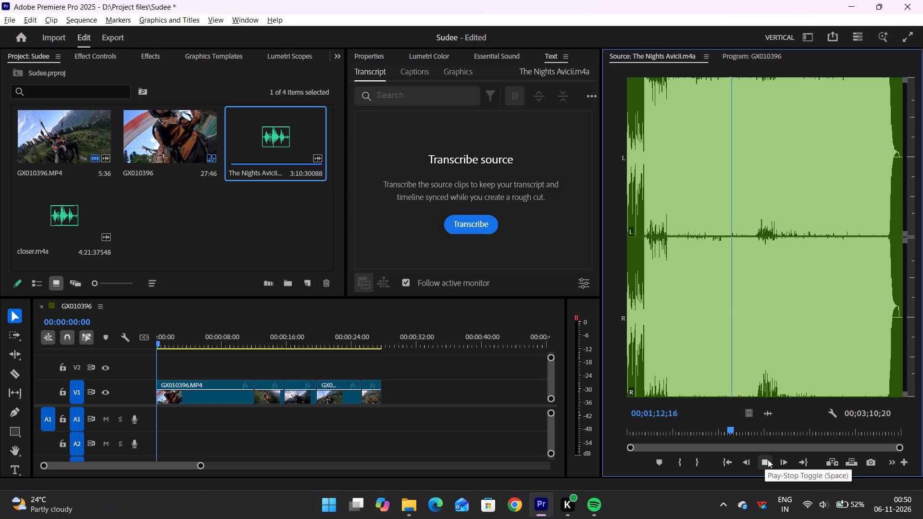
{"action": "left_click", "coordinate": [766, 457]}
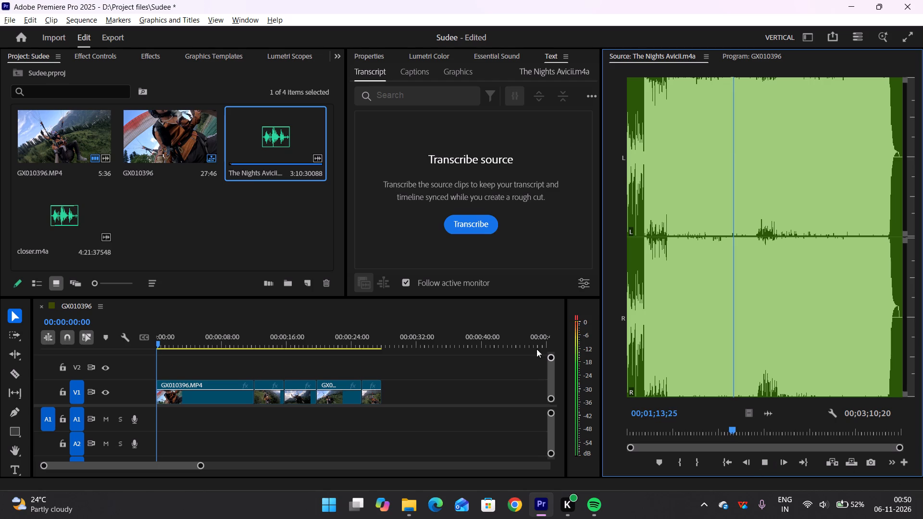
{"action": "left_click", "coordinate": [730, 76]}
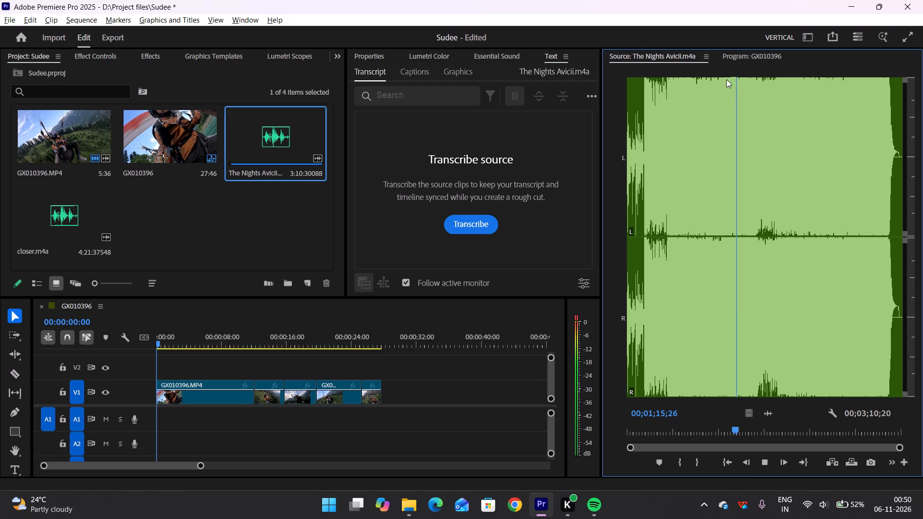
{"action": "left_click", "coordinate": [726, 79]}
{"action": "key", "text": "space"}
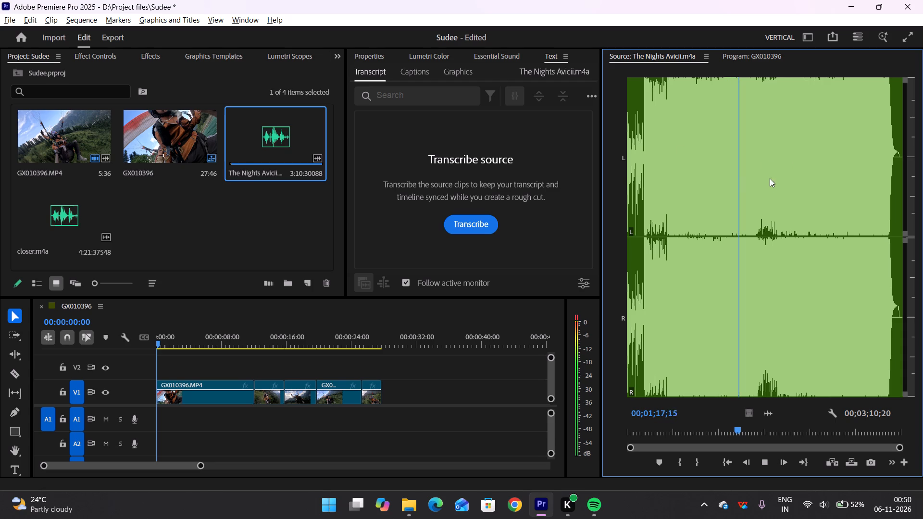
{"action": "left_click", "coordinate": [746, 83]}
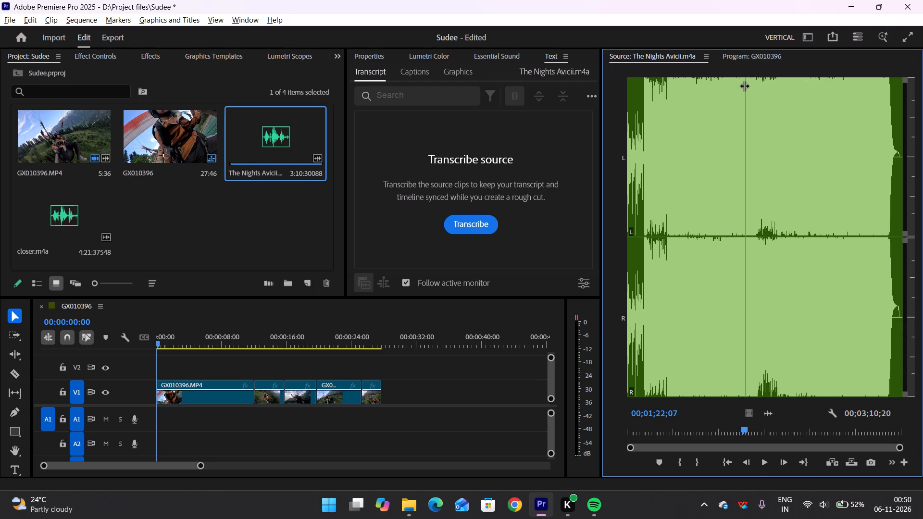
{"action": "key", "text": "space"}
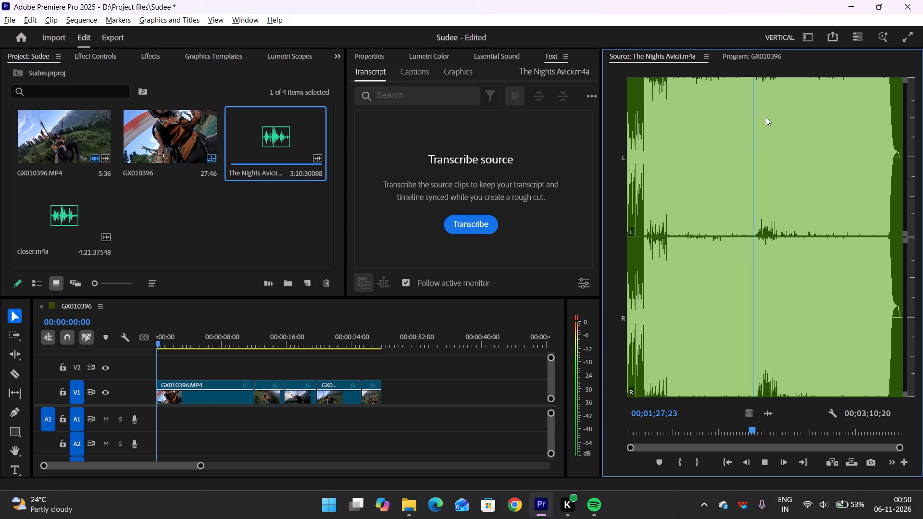
{"action": "left_click", "coordinate": [761, 83]}
{"action": "key", "text": "space"}
{"action": "left_click", "coordinate": [769, 82]}
{"action": "key", "text": "space"}
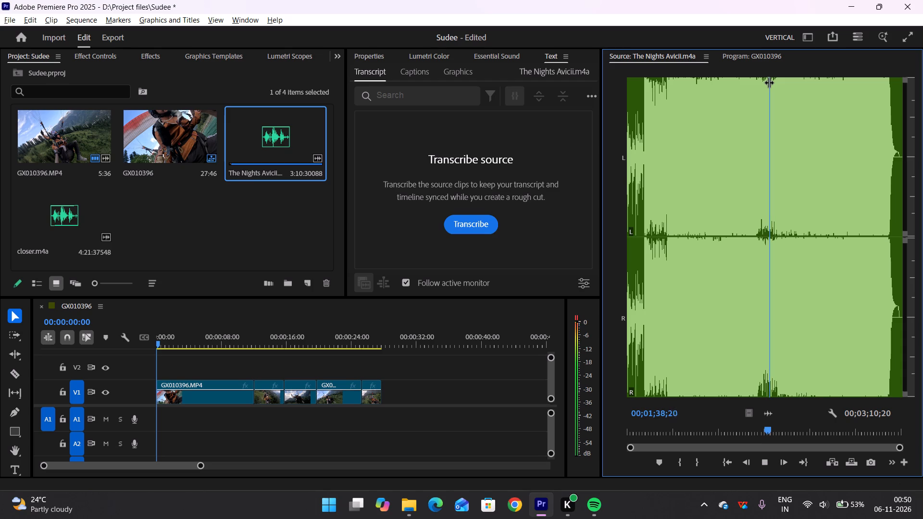
{"action": "left_click", "coordinate": [775, 91]}
{"action": "key", "text": "space"}
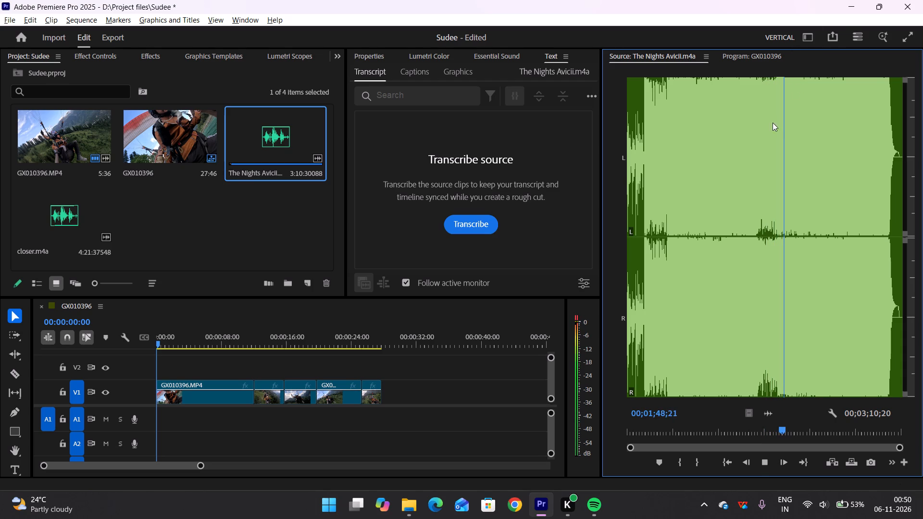
{"action": "left_click", "coordinate": [793, 80]}
{"action": "key", "text": "space"}
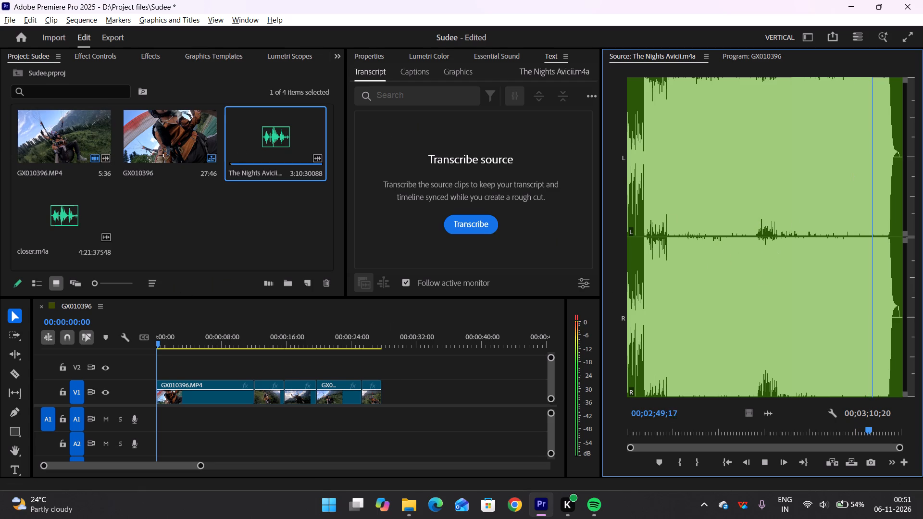
Listen again to The Nights Avicii.m4a, sampling points between about 0:44 and 1:07.
{"action": "left_click", "coordinate": [690, 110]}
{"action": "key", "text": "space"}
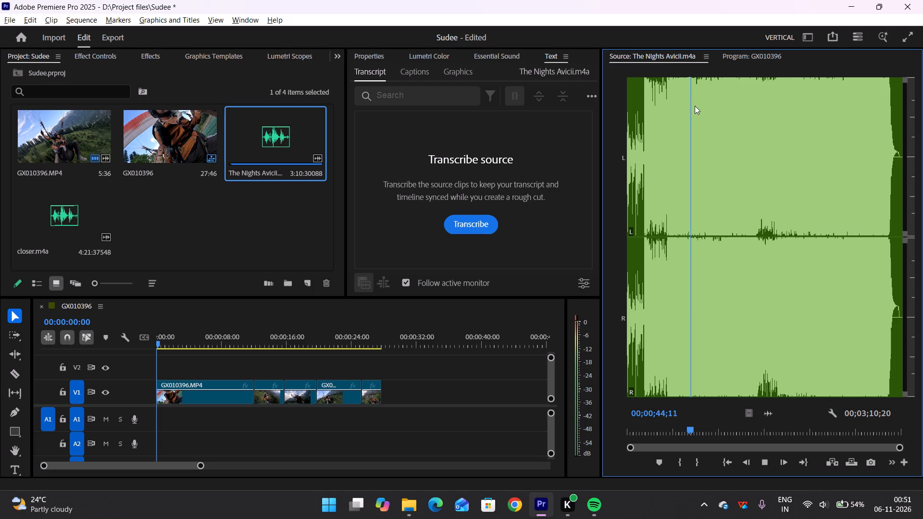
{"action": "left_click", "coordinate": [698, 79]}
{"action": "key", "text": "space"}
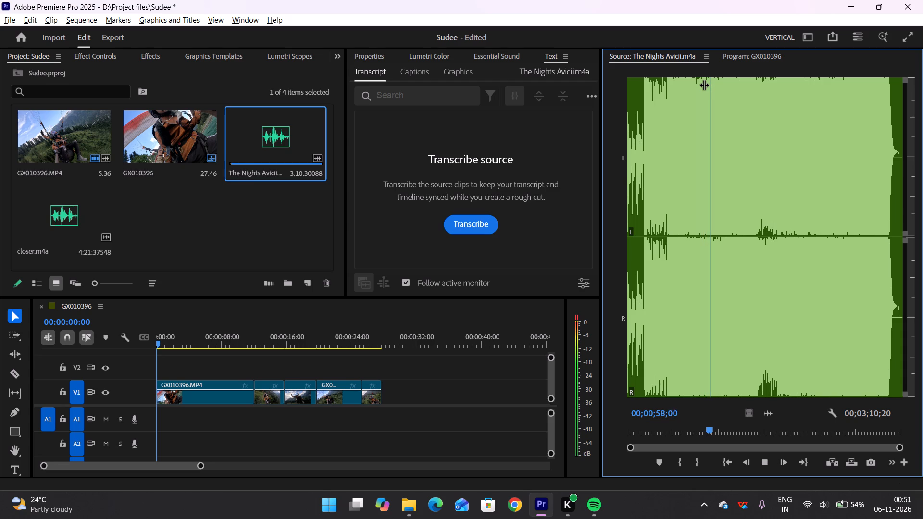
{"action": "left_click", "coordinate": [718, 83]}
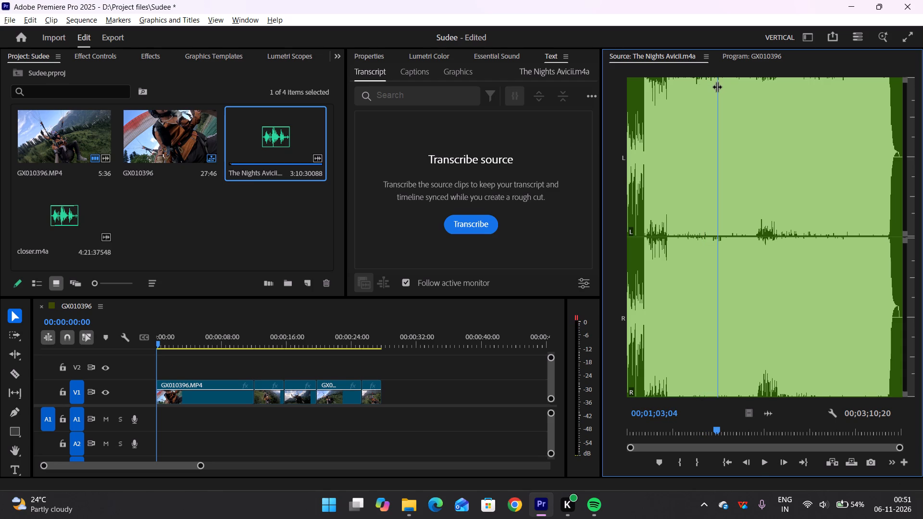
{"action": "key", "text": "space"}
{"action": "left_click", "coordinate": [724, 87]}
{"action": "key", "text": "space"}
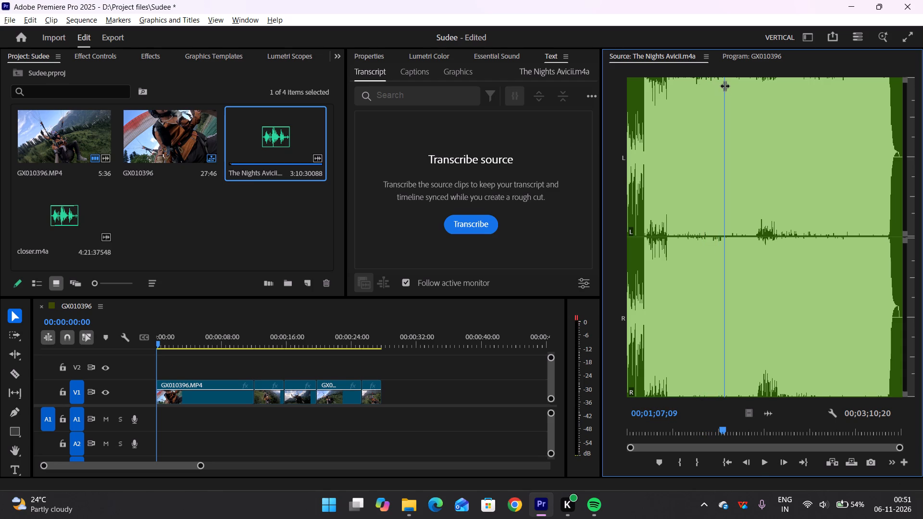
{"action": "key", "text": "space"}
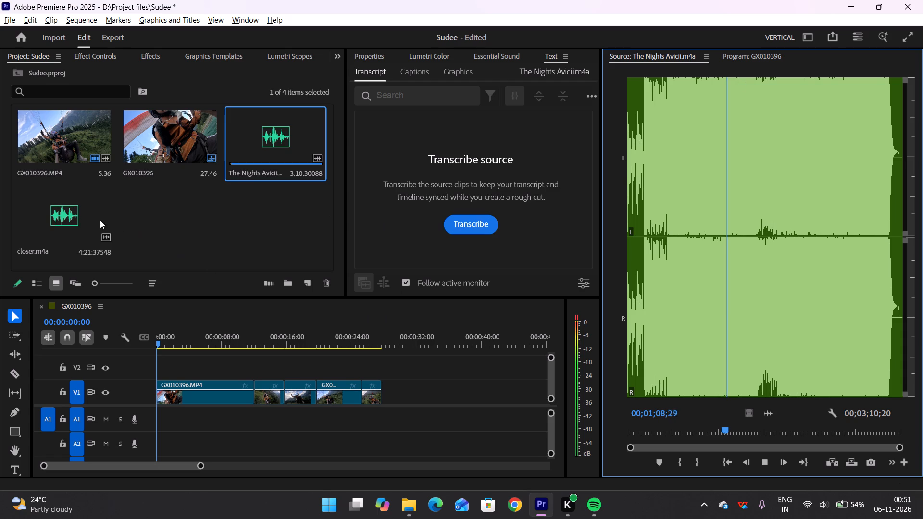
Open closer.m4a in the Source monitor.
{"action": "double_click", "coordinate": [62, 213]}
{"action": "double_click", "coordinate": [45, 210]}
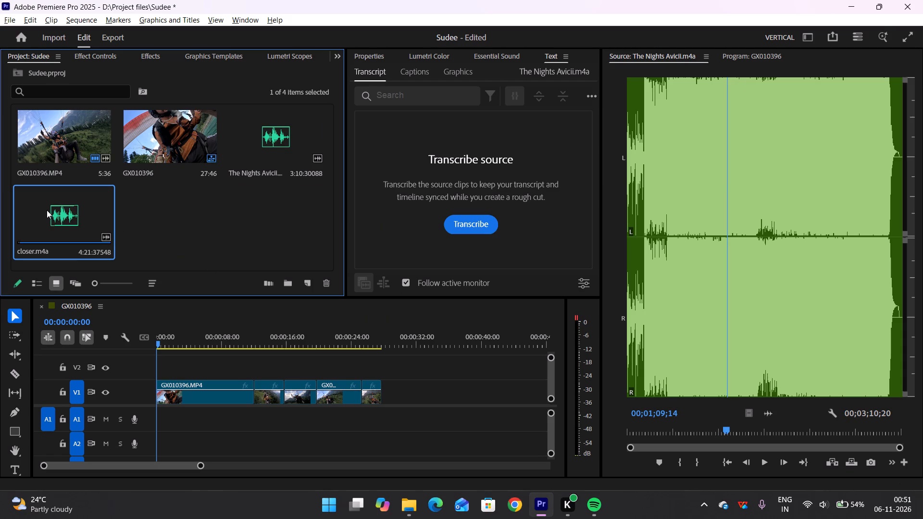
{"action": "key", "text": "space"}
{"action": "left_click_drag", "start_coordinate": [731, 196], "coordinate": [720, 203]}
{"action": "key", "text": "space"}
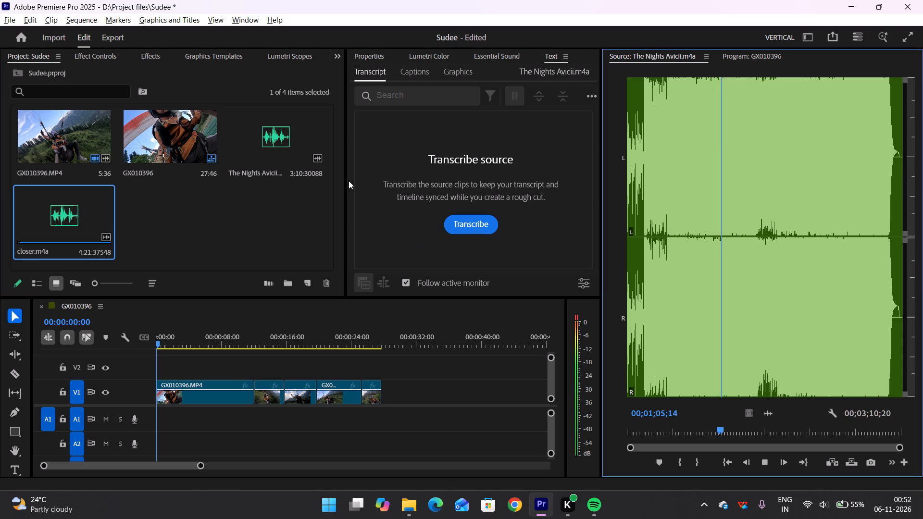
{"action": "double_click", "coordinate": [64, 211]}
{"action": "left_click", "coordinate": [204, 217]}
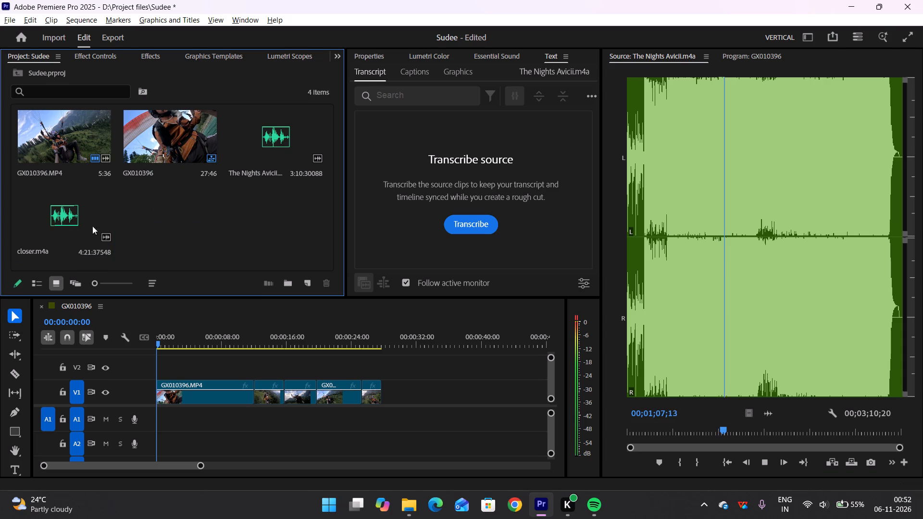
{"action": "double_click", "coordinate": [63, 219]}
{"action": "left_click", "coordinate": [737, 127]}
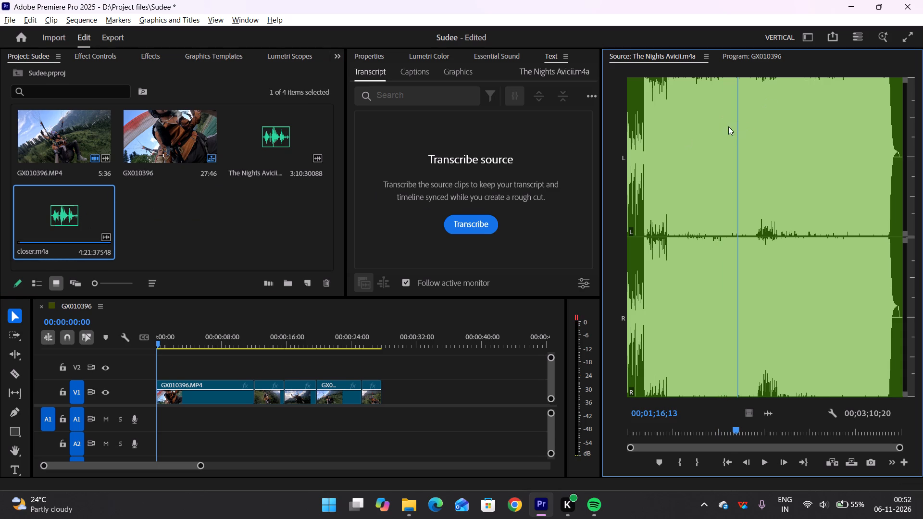
{"action": "left_click", "coordinate": [776, 59]}
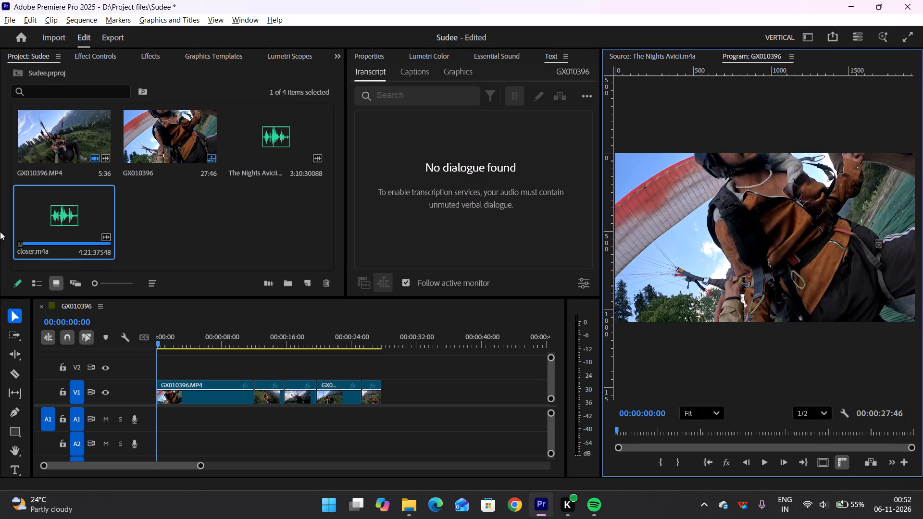
{"action": "double_click", "coordinate": [64, 203]}
Audition closer.m4a around the one-minute area and mark an In point at about 00;01;08.
{"action": "left_click", "coordinate": [675, 128]}
{"action": "key", "text": "space"}
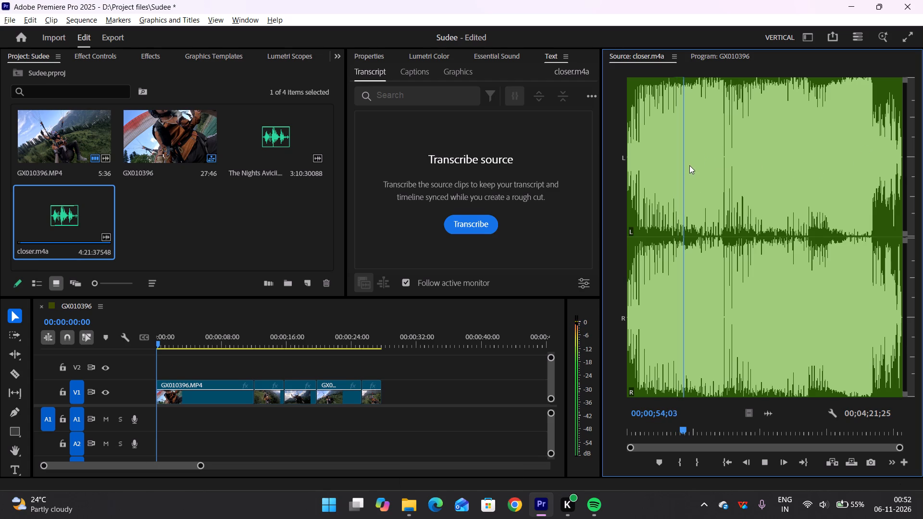
{"action": "left_click", "coordinate": [689, 93]}
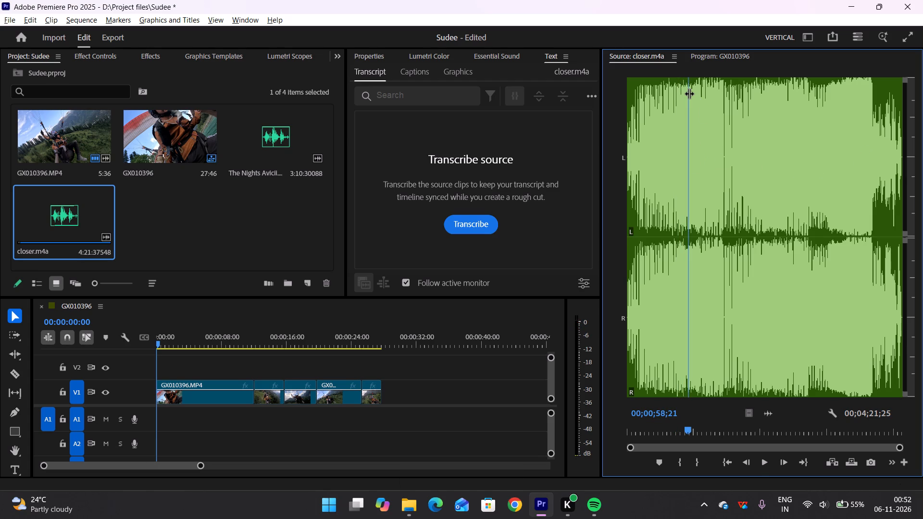
{"action": "key", "text": "space"}
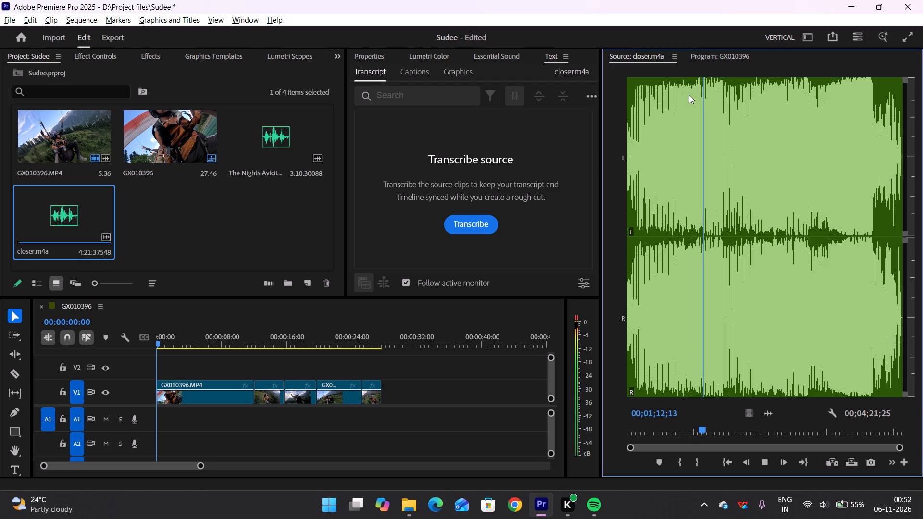
{"action": "left_click", "coordinate": [697, 106]}
{"action": "key", "text": "space"}
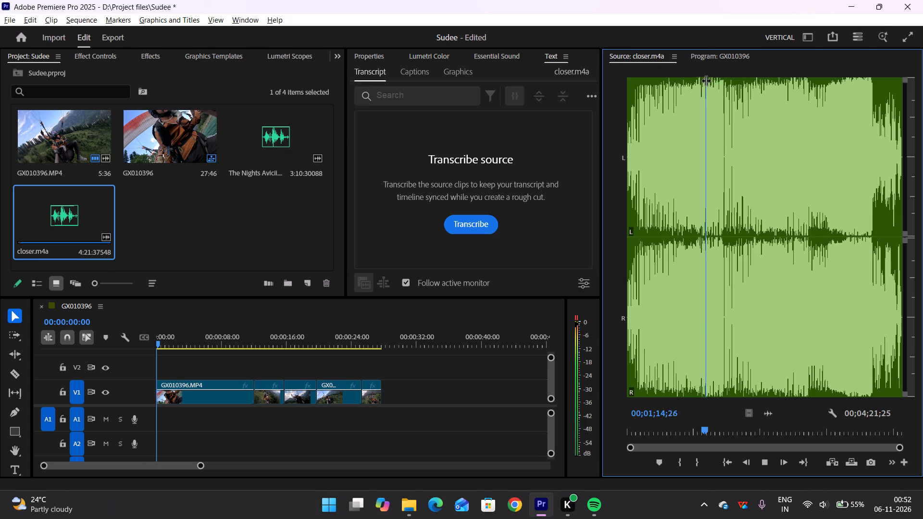
{"action": "left_click", "coordinate": [696, 84]}
{"action": "key", "text": "space"}
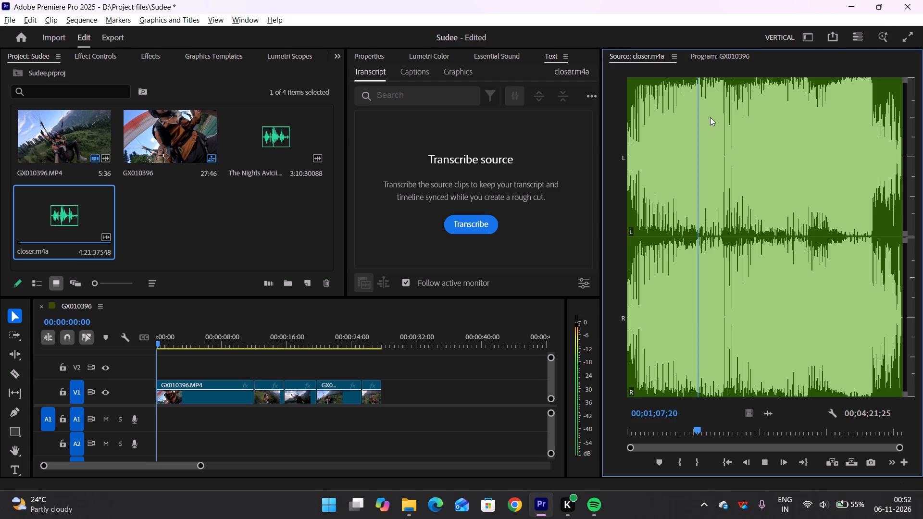
{"action": "key", "text": "space"}
{"action": "key", "text": "space"}
{"action": "key", "text": "space"}
{"action": "type", "text": "i"}
Play on from the In point of closer.m4a and mark an Out point at 00;01;31;15.
{"action": "key", "text": "space"}
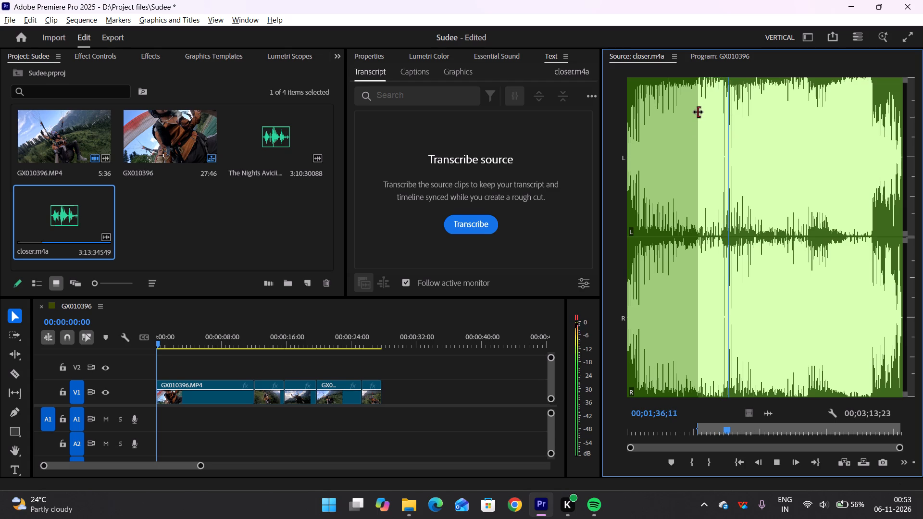
{"action": "left_click", "coordinate": [722, 96]}
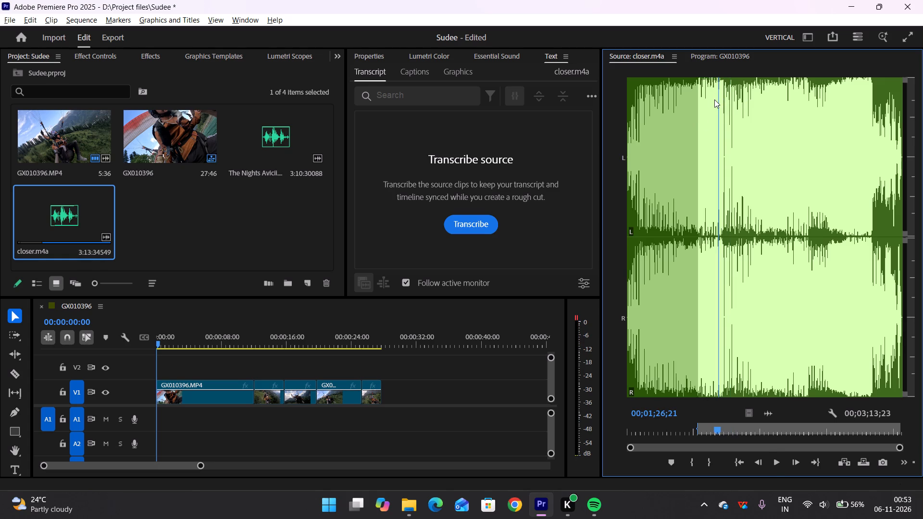
{"action": "key", "text": "space"}
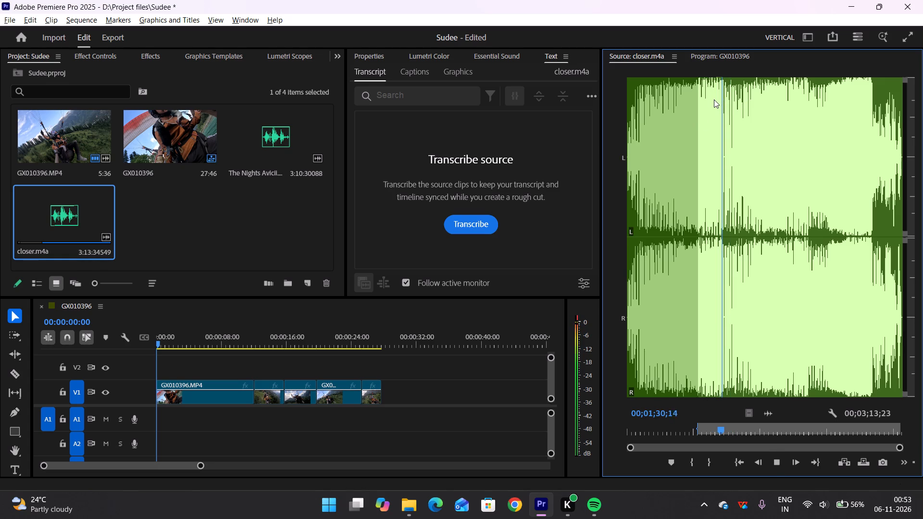
{"action": "key", "text": "space"}
{"action": "key", "text": "space"}
{"action": "key", "text": "space"}
{"action": "key", "text": "space"}
{"action": "key", "text": "space"}
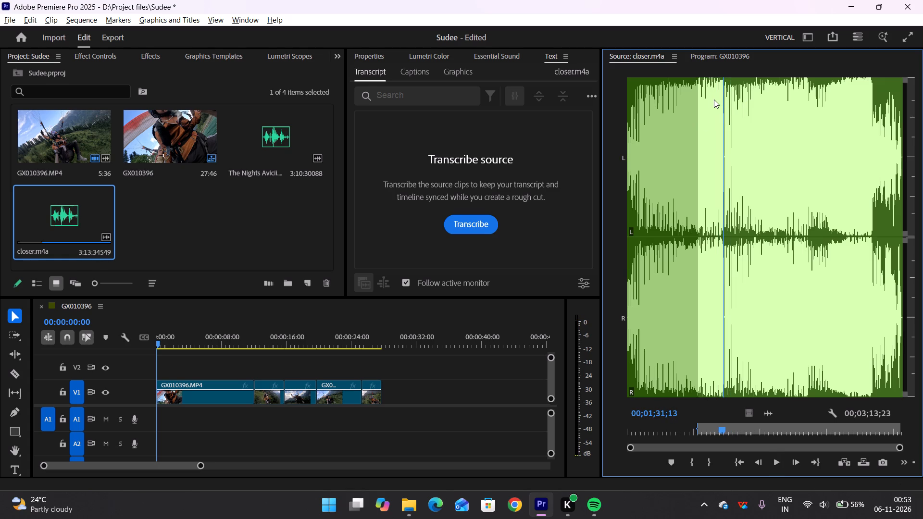
{"action": "key", "text": "space"}
{"action": "key", "text": "space"}
{"action": "key", "text": "Left"}
{"action": "key", "text": "Left"}
{"action": "key", "text": "Left"}
{"action": "key", "text": "Left"}
{"action": "key", "text": "Left"}
{"action": "key", "text": "Left"}
{"action": "key", "text": "Left"}
{"action": "key", "text": "Left"}
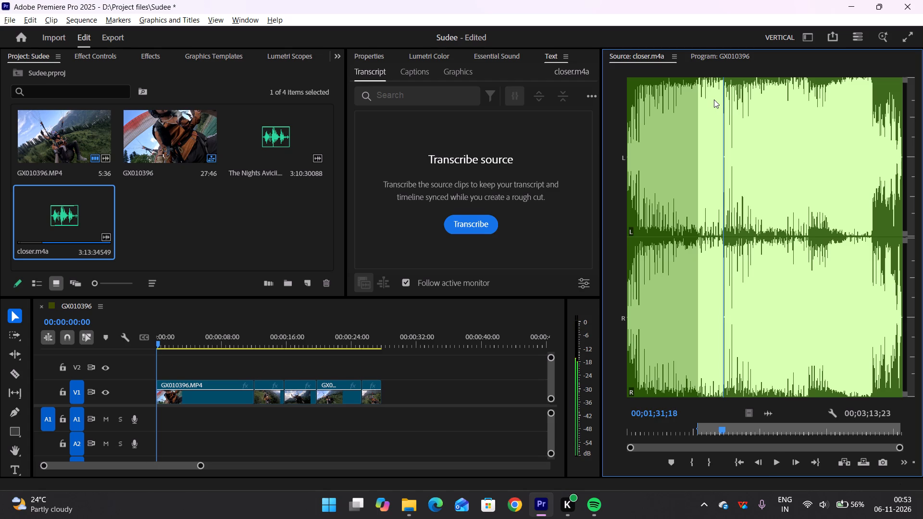
{"action": "key", "text": "Left"}
{"action": "key", "text": "Left"}
{"action": "key", "text": "Left"}
{"action": "key", "text": "Left"}
{"action": "key", "text": "Right"}
{"action": "key", "text": "o"}
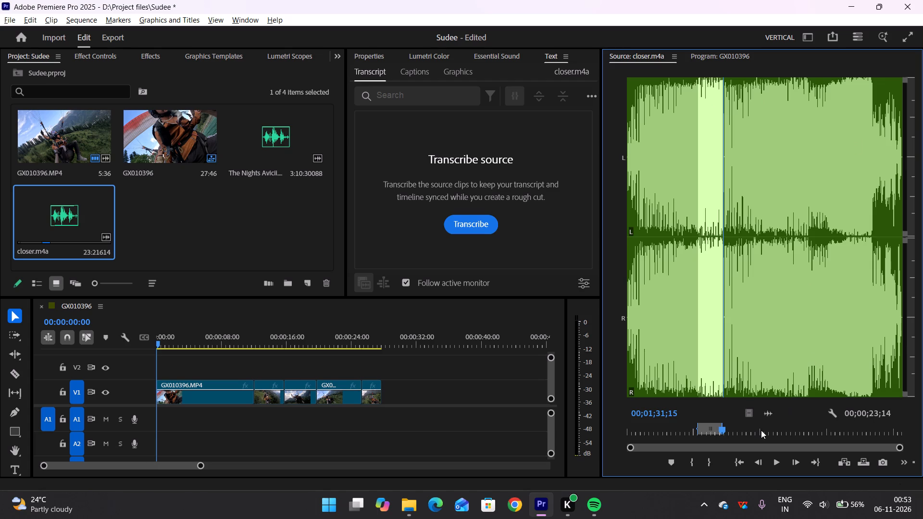
Place only the audio of the marked closer.m4a section at the start of track A1 and play the sequence.
{"action": "left_click_drag", "start_coordinate": [771, 413], "coordinate": [161, 428]}
{"action": "key", "text": "space"}
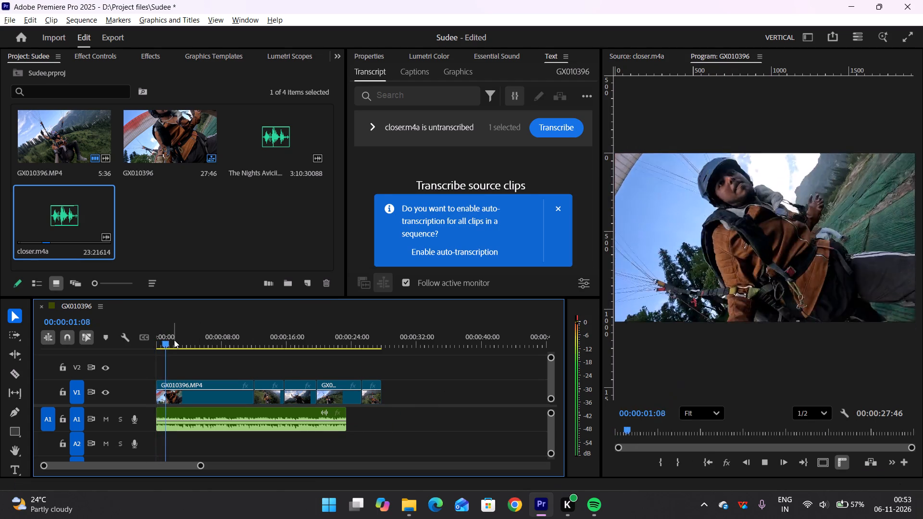
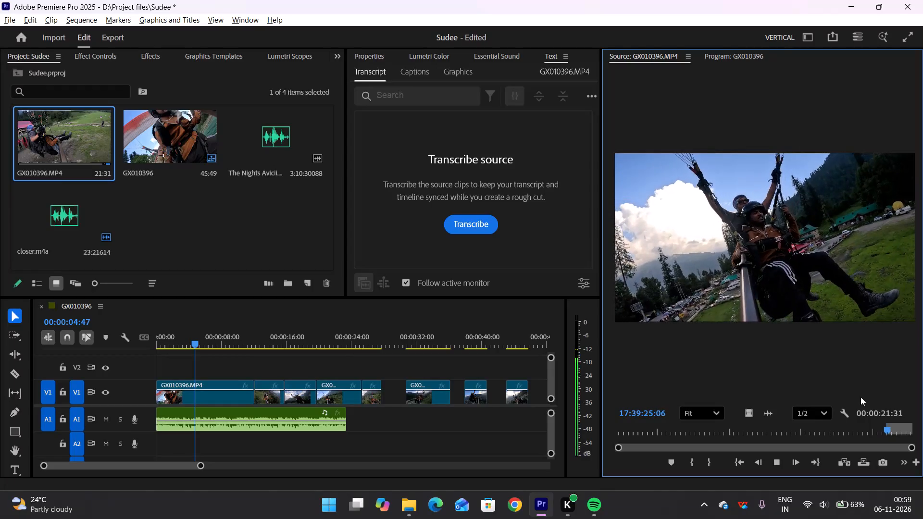
Play through the landing footage in GX010396.MP4 and mark an In point at about 17;39;32.
{"action": "key", "text": "space"}
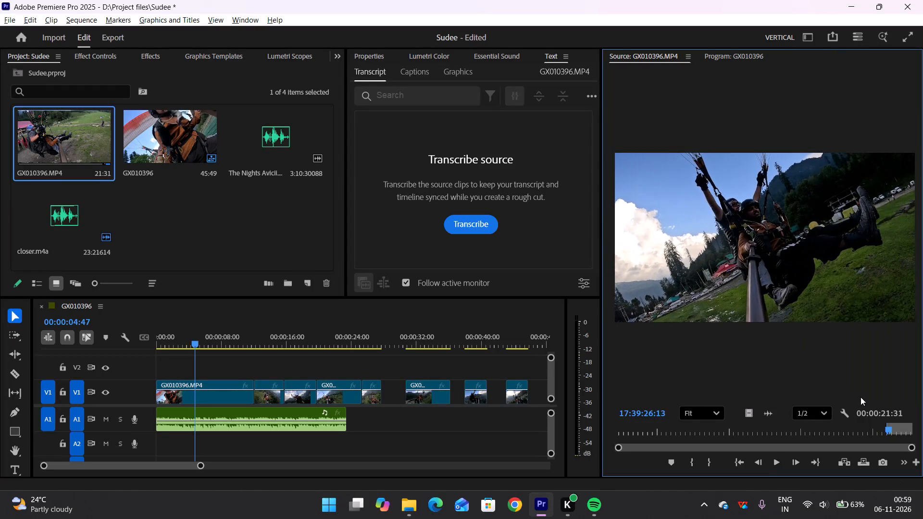
{"action": "key", "text": "space"}
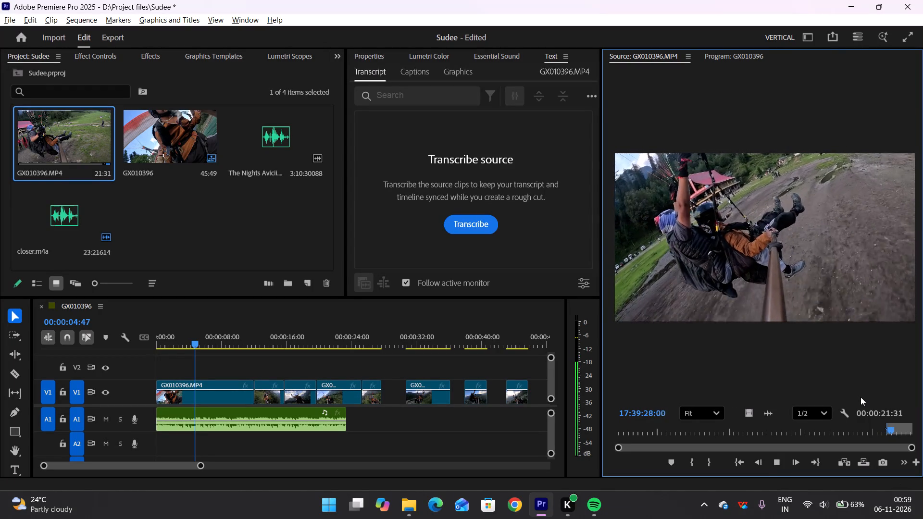
{"action": "key", "text": "space"}
{"action": "key", "text": "space"}
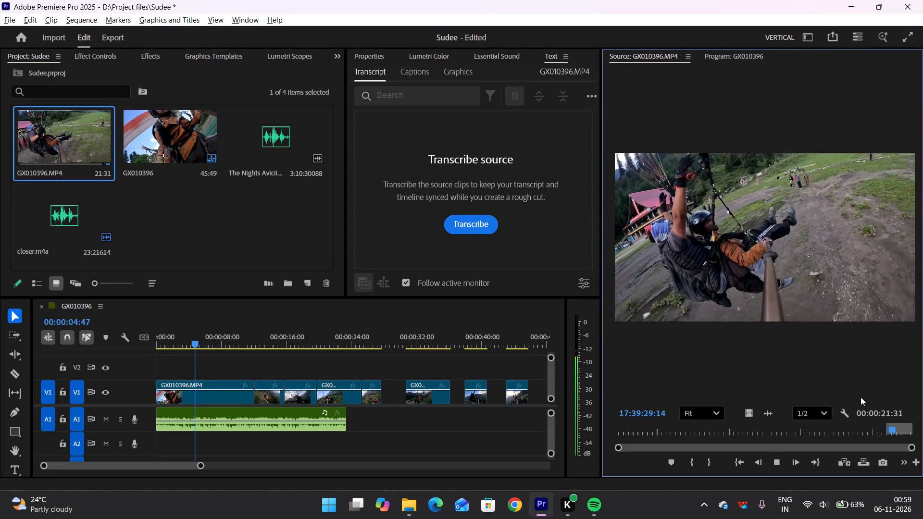
{"action": "key", "text": "space"}
{"action": "type", "text": "i"}
{"action": "key", "text": "space"}
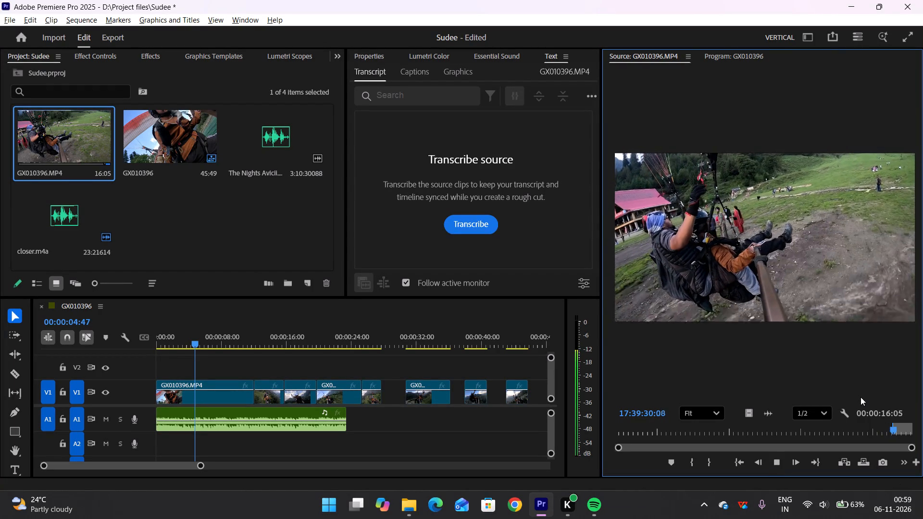
{"action": "key", "text": "space"}
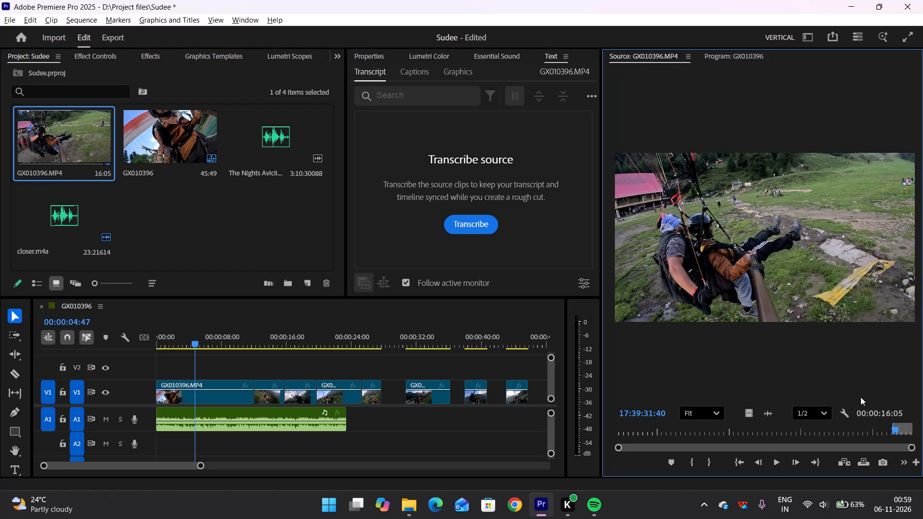
{"action": "key", "text": "i"}
{"action": "key", "text": "space"}
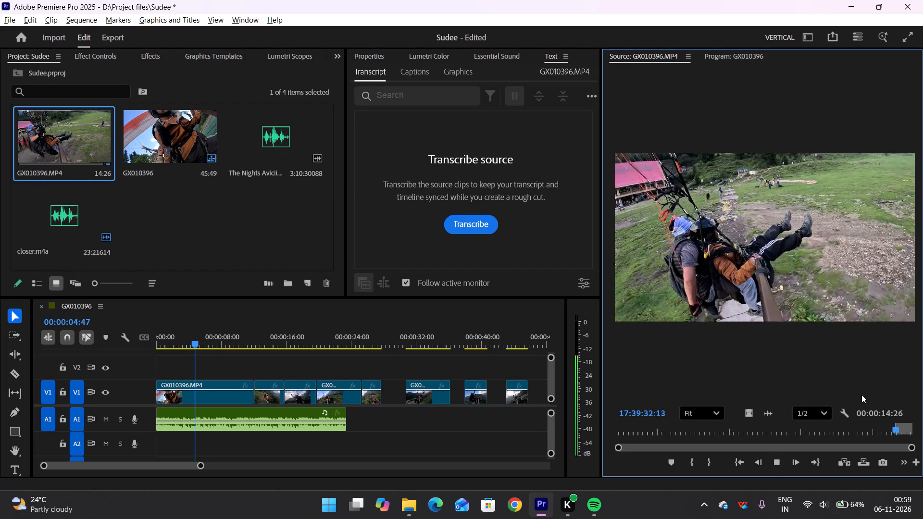
{"action": "key", "text": "space"}
{"action": "type", "text": "i"}
Play on from the In point of GX010396.MP4 and mark an Out point at about 17;39;38.
{"action": "key", "text": "space"}
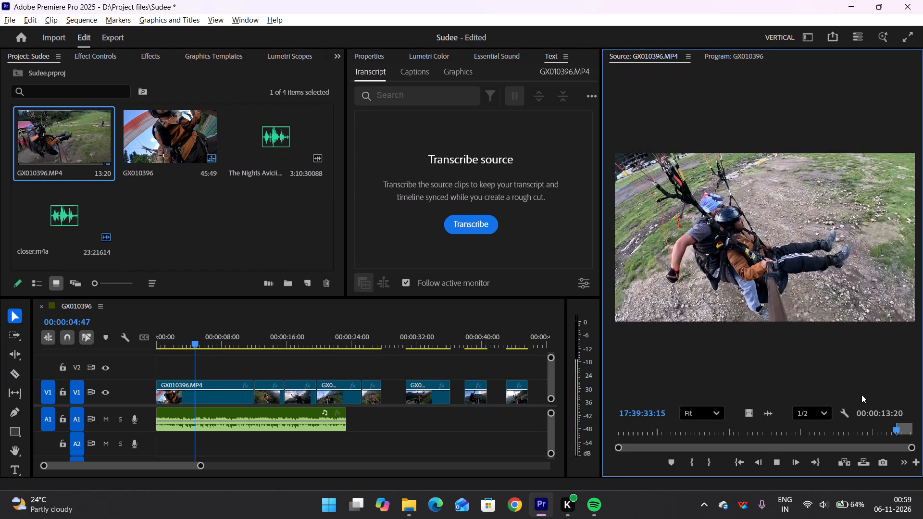
{"action": "key", "text": "space"}
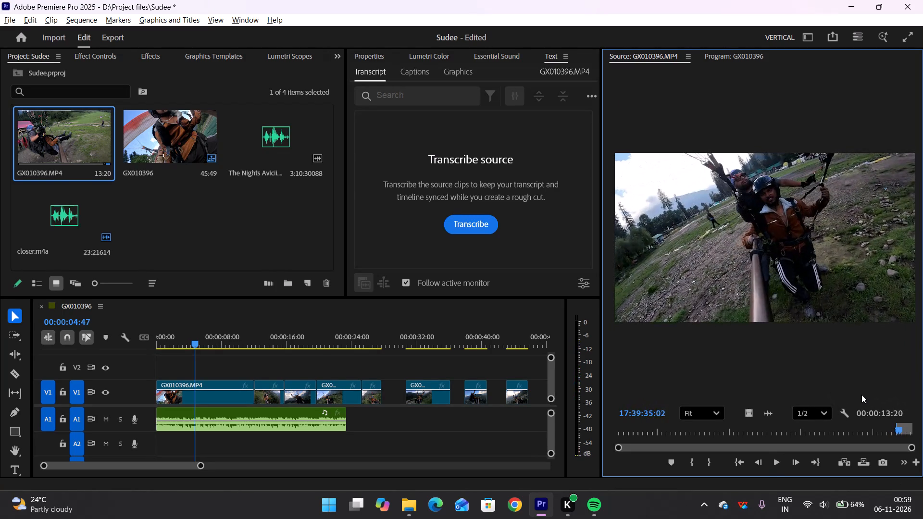
{"action": "key", "text": "space"}
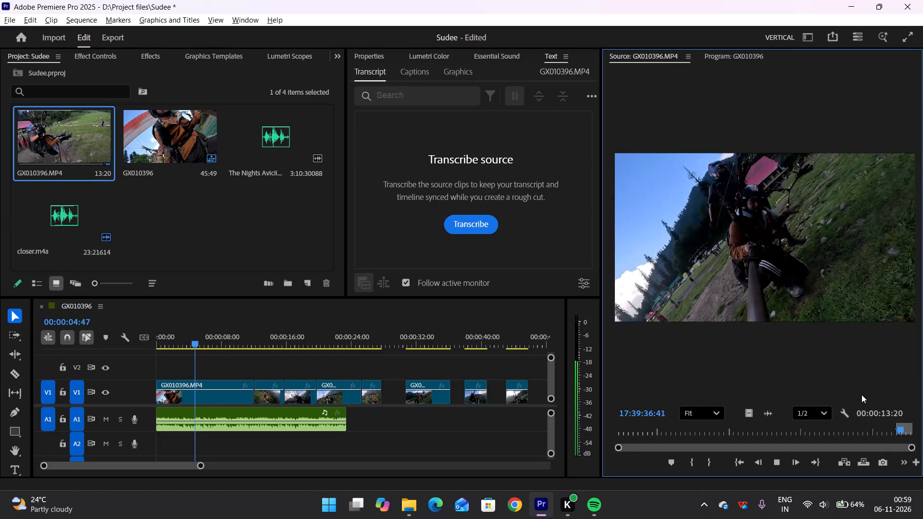
{"action": "key", "text": "space"}
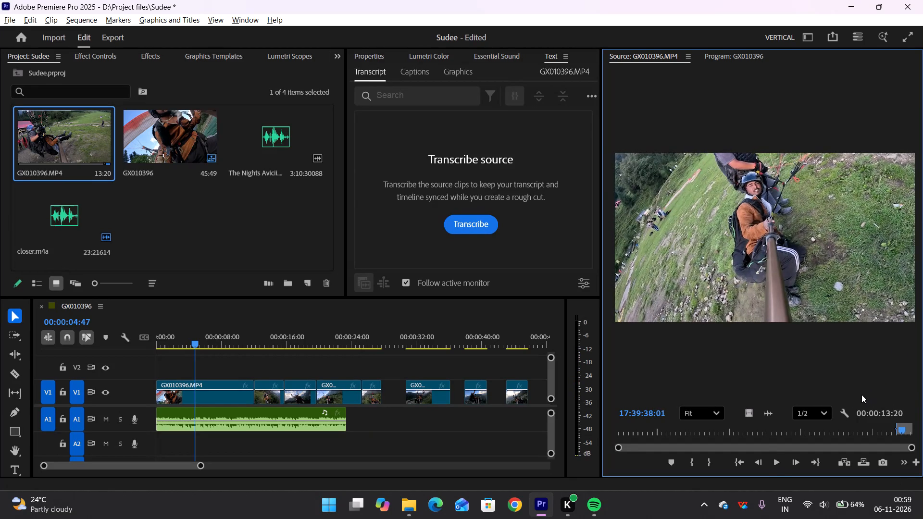
{"action": "key", "text": "o"}
Place only the video of the marked landing section on V1 after the last clip, at about 00;00;48.
{"action": "scroll", "coordinate": [765, 415], "scroll_direction": "left", "scroll_amount": 1}
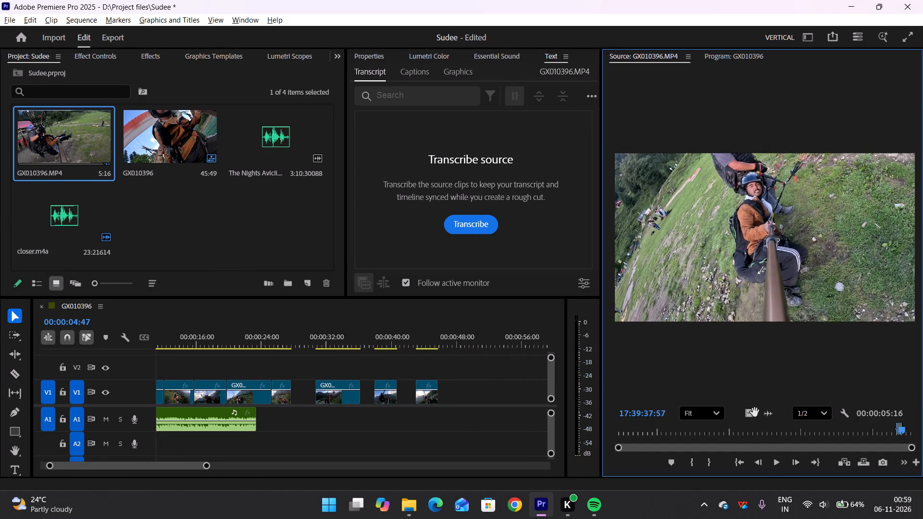
{"action": "scroll", "coordinate": [755, 412], "scroll_direction": "left", "scroll_amount": 1}
{"action": "left_click_drag", "start_coordinate": [750, 415], "coordinate": [458, 395]}
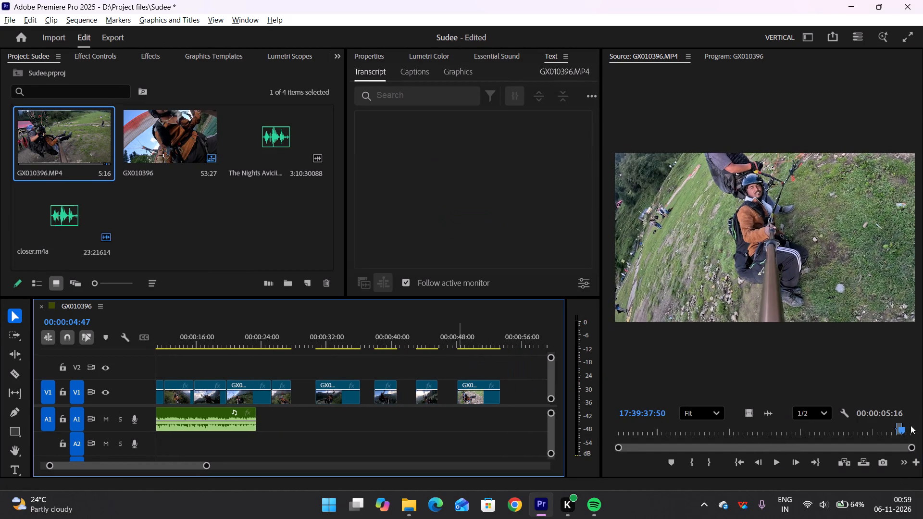
Play the remaining footage of GX010396.MP4 in the Source monitor to review its end.
{"action": "left_click", "coordinate": [647, 55]}
{"action": "key", "text": "space"}
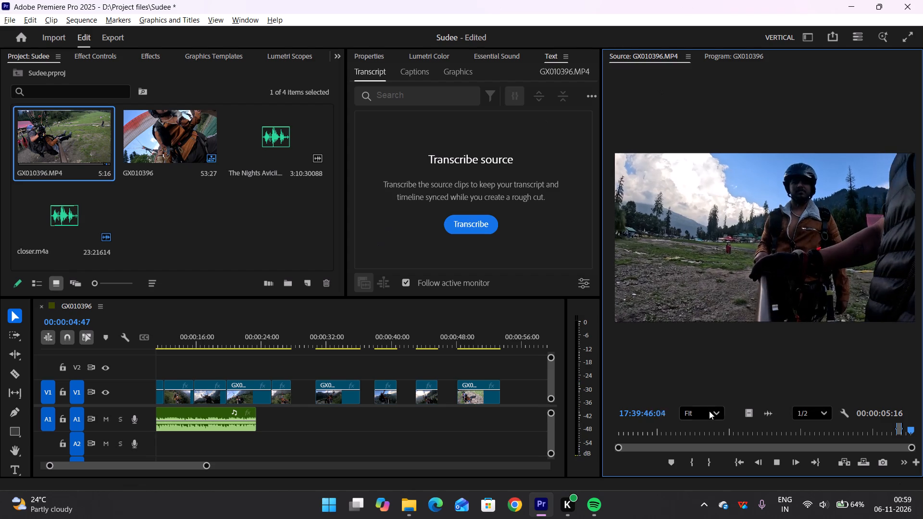
{"action": "key", "text": "space"}
{"action": "key", "text": "space"}
Switch to File Explorer and import the sudeep i video from the Downloads folder into the Premiere Pro project.
{"action": "left_click", "coordinate": [401, 504]}
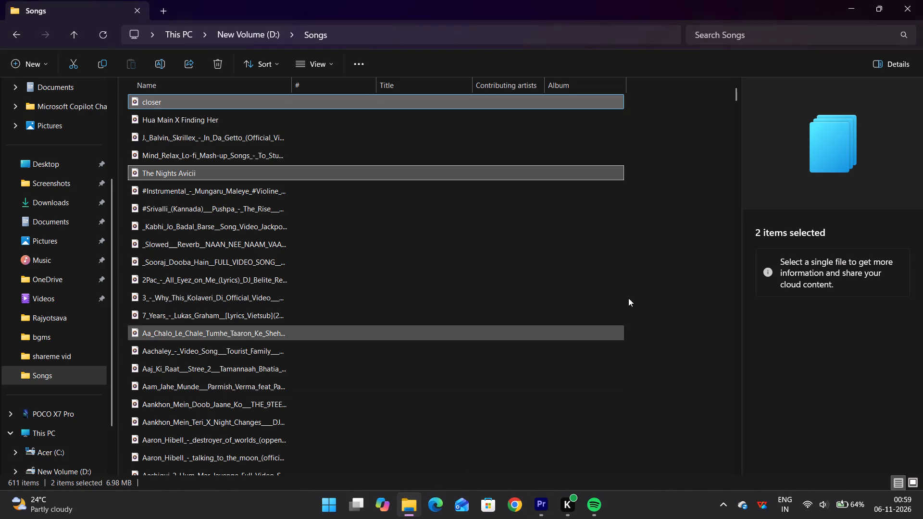
{"action": "scroll", "coordinate": [301, 137], "scroll_direction": "up", "scroll_amount": 3}
{"action": "left_click", "coordinate": [32, 205]}
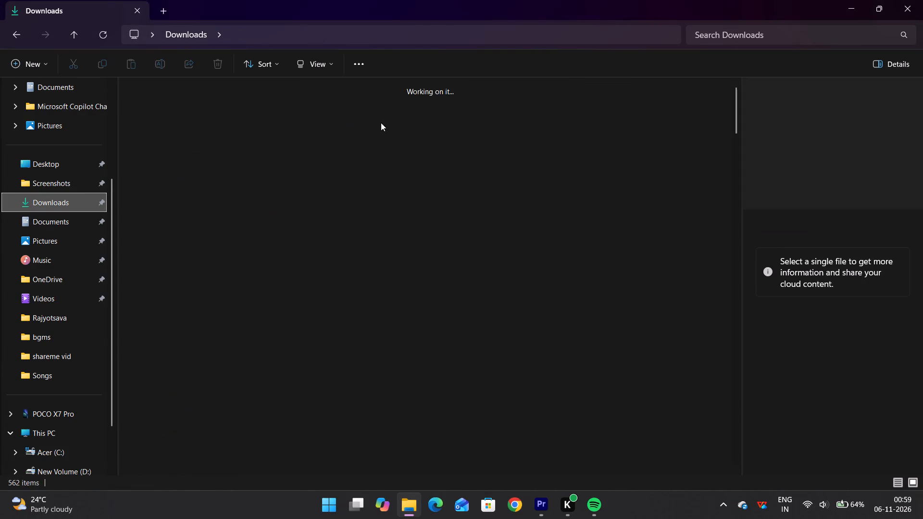
{"action": "left_click", "coordinate": [412, 127]}
{"action": "left_click", "coordinate": [147, 130]}
{"action": "left_click_drag", "start_coordinate": [155, 125], "coordinate": [568, 511]}
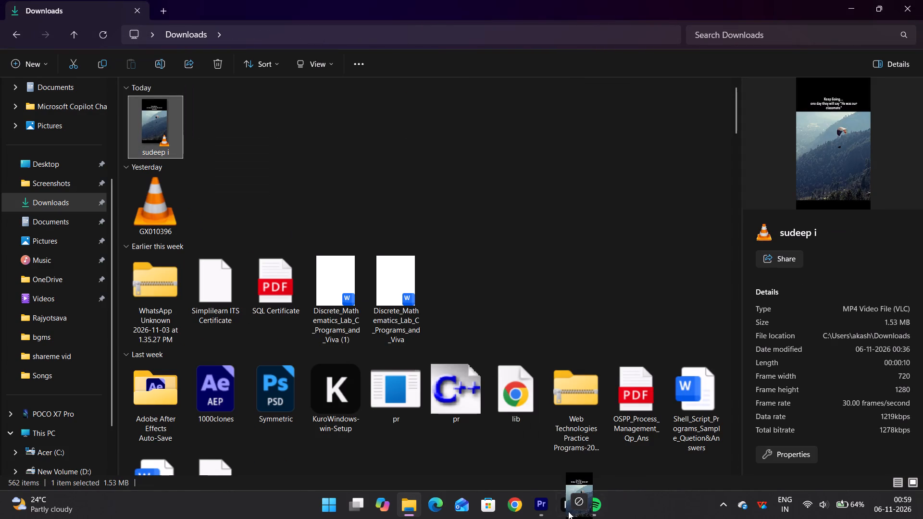
{"action": "left_click_drag", "start_coordinate": [568, 511], "coordinate": [207, 210]}
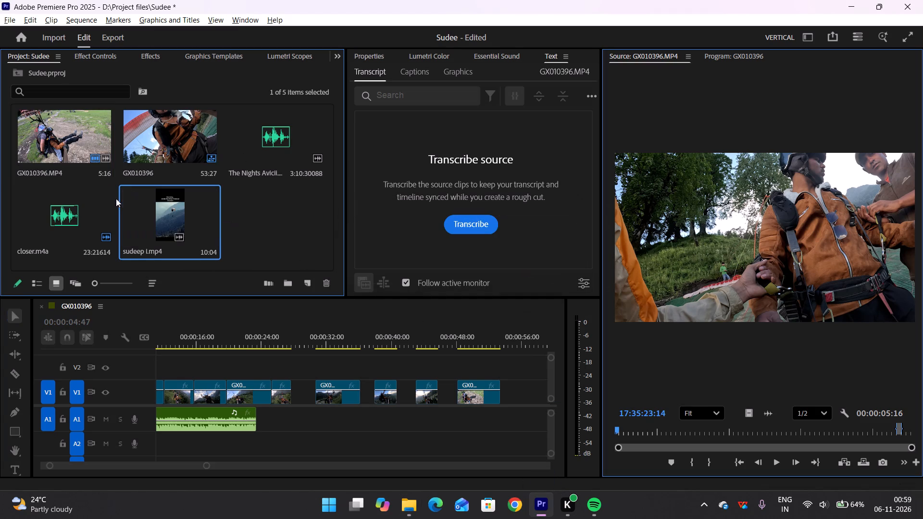
{"action": "double_click", "coordinate": [167, 214]}
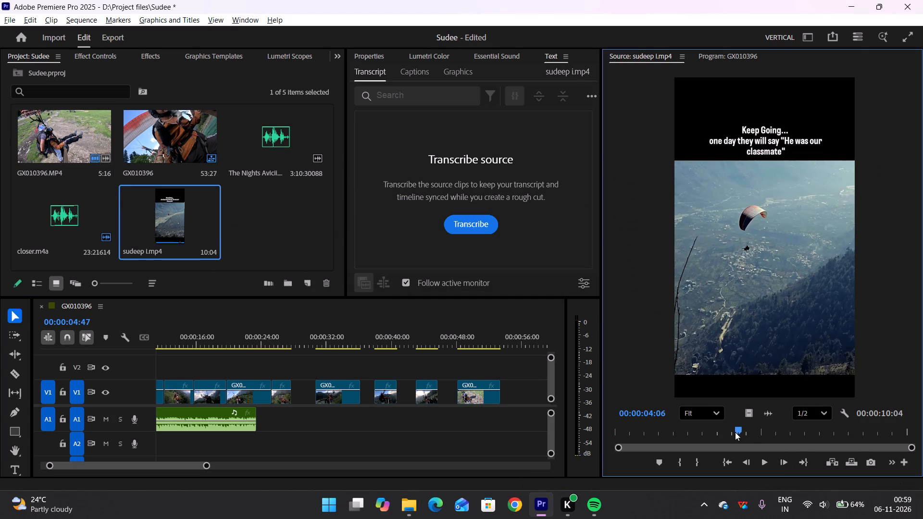
{"action": "left_click_drag", "start_coordinate": [735, 432], "coordinate": [686, 399]}
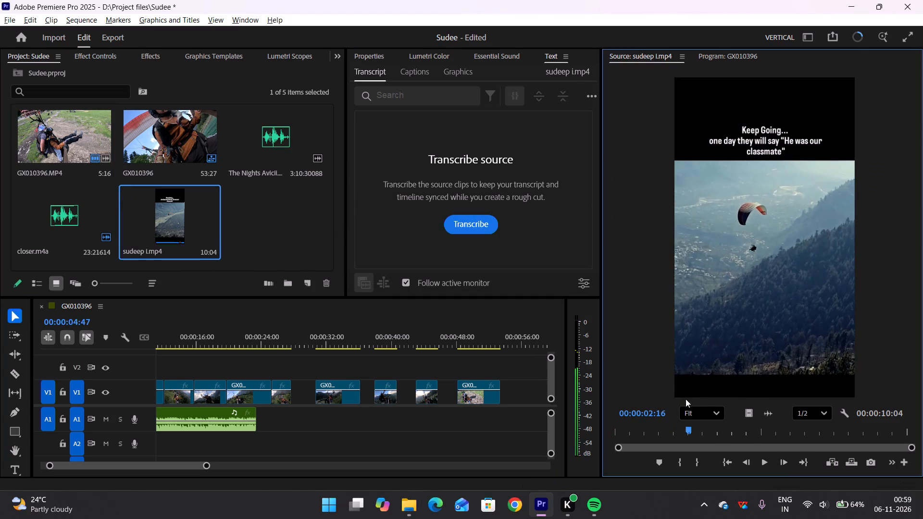
{"action": "left_click_drag", "start_coordinate": [686, 399], "coordinate": [663, 405]}
{"action": "type", "text": "i"}
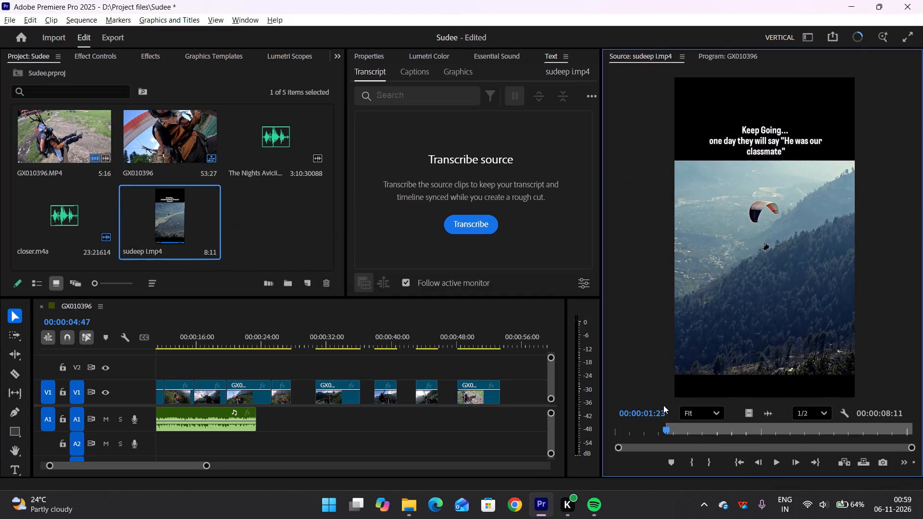
{"action": "key", "text": "space"}
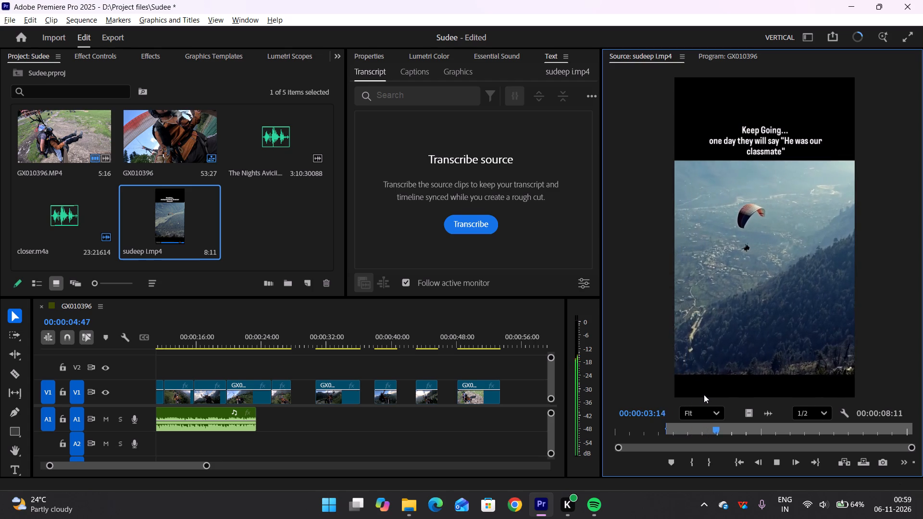
{"action": "key", "text": "space"}
{"action": "type", "text": "o"}
{"action": "scroll", "coordinate": [728, 419], "scroll_direction": "left", "scroll_amount": 1}
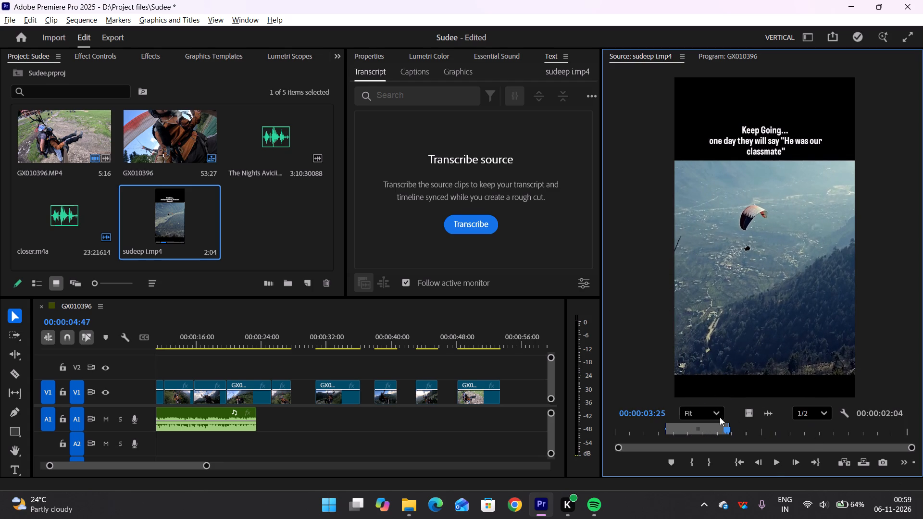
{"action": "scroll", "coordinate": [720, 417], "scroll_direction": "left", "scroll_amount": 1}
{"action": "left_click_drag", "start_coordinate": [749, 412], "coordinate": [520, 386]}
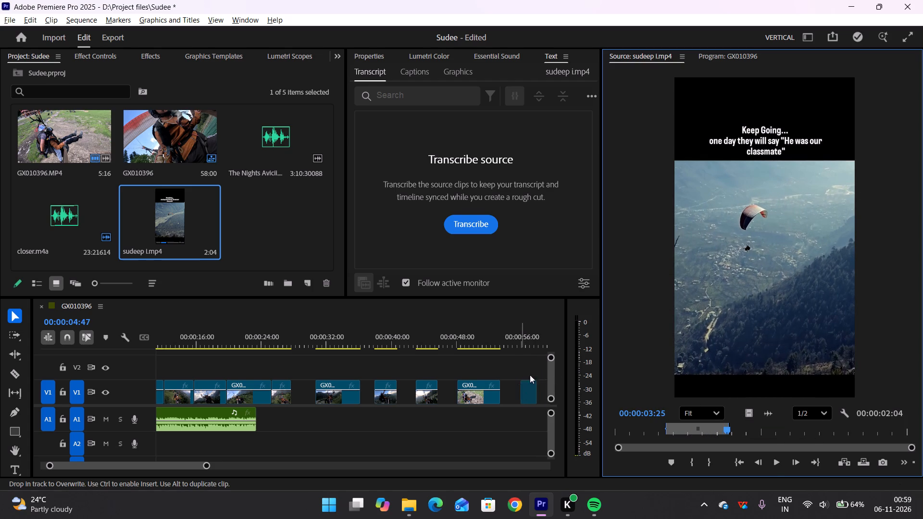
{"action": "left_click", "coordinate": [519, 339]}
{"action": "left_click_drag", "start_coordinate": [527, 337], "coordinate": [525, 341]}
{"action": "left_click", "coordinate": [530, 396]}
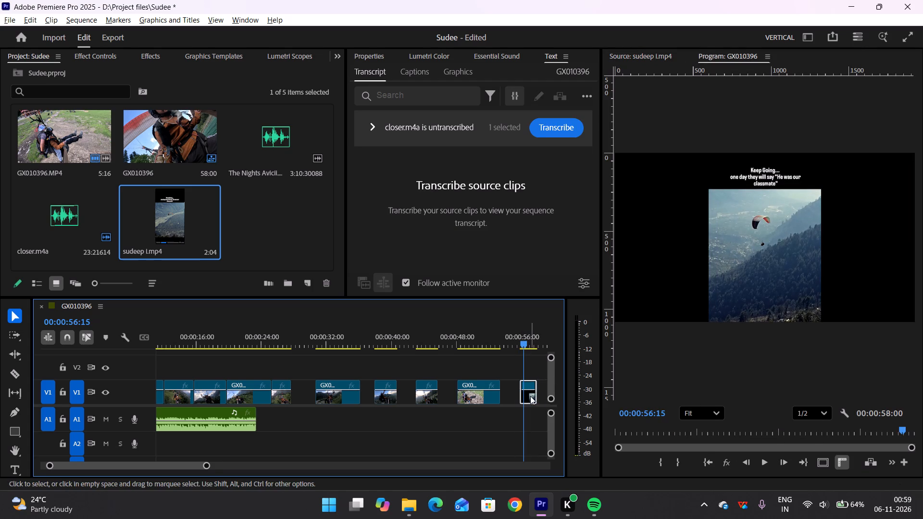
{"action": "left_click", "coordinate": [90, 54]}
{"action": "left_click_drag", "start_coordinate": [109, 130], "coordinate": [206, 134]}
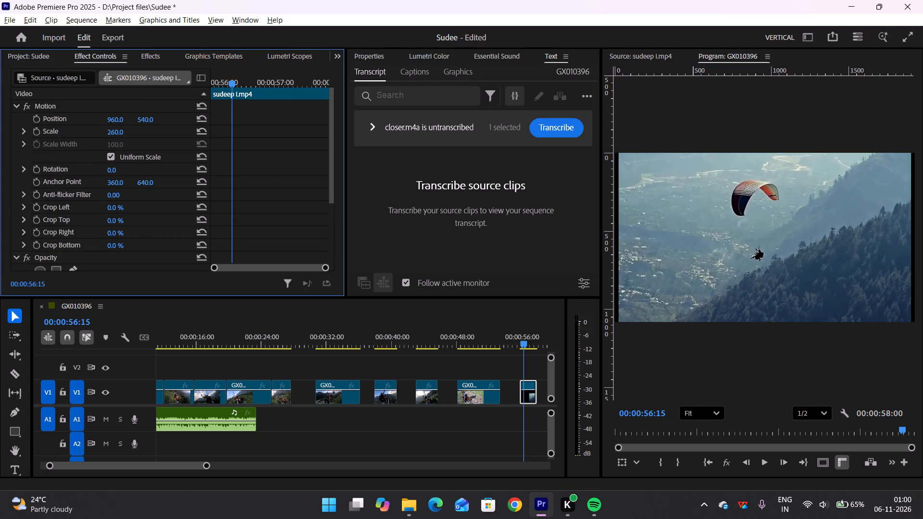
{"action": "left_click_drag", "start_coordinate": [206, 134], "coordinate": [213, 133]}
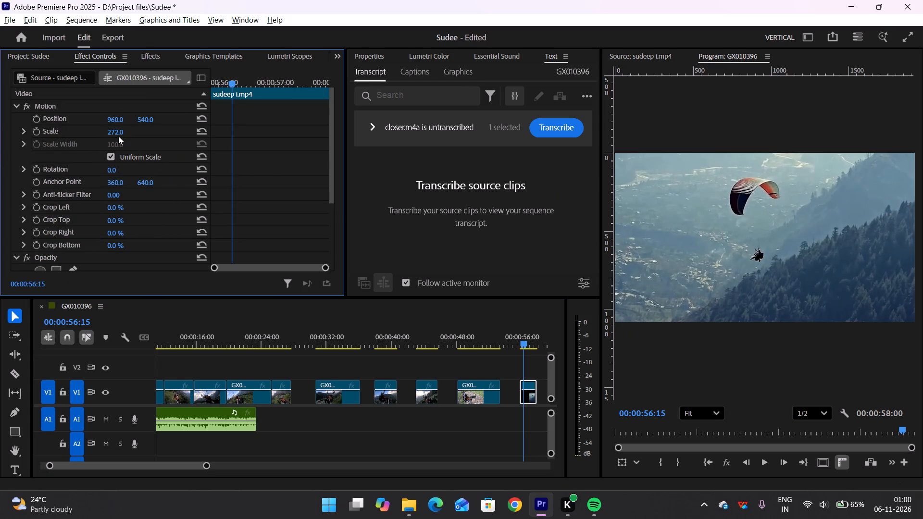
{"action": "left_click", "coordinate": [116, 131]}
{"action": "type", "text": "275"}
{"action": "key", "text": "Return"}
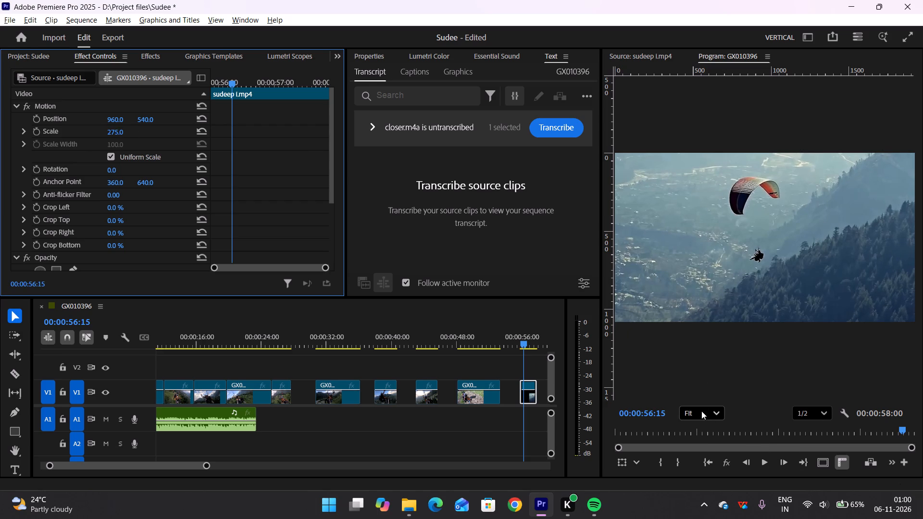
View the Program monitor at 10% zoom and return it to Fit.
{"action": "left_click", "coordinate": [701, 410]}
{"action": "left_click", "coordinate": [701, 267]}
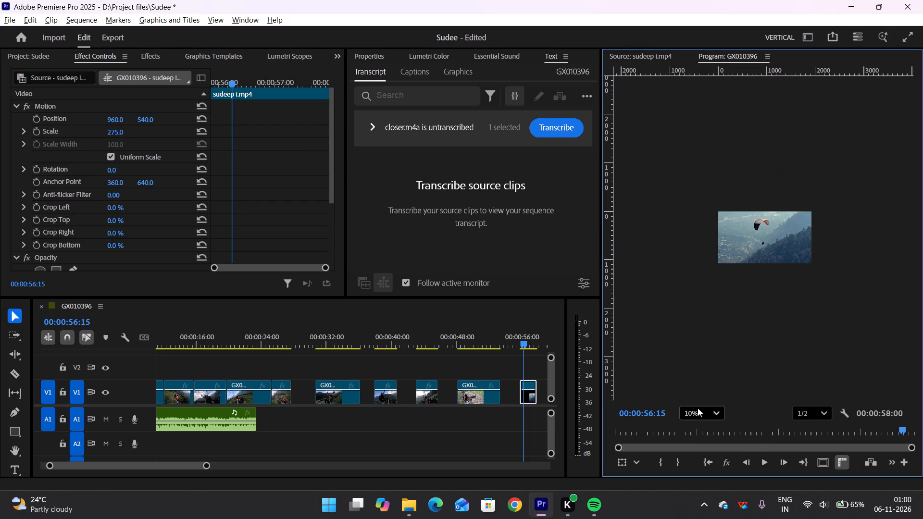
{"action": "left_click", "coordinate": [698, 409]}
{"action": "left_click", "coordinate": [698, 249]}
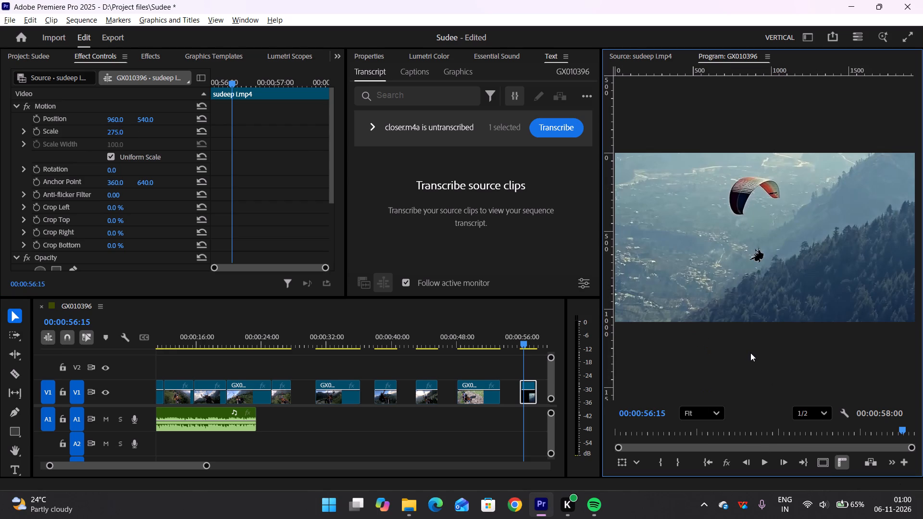
{"action": "left_click", "coordinate": [750, 353]}
{"action": "key", "text": "space"}
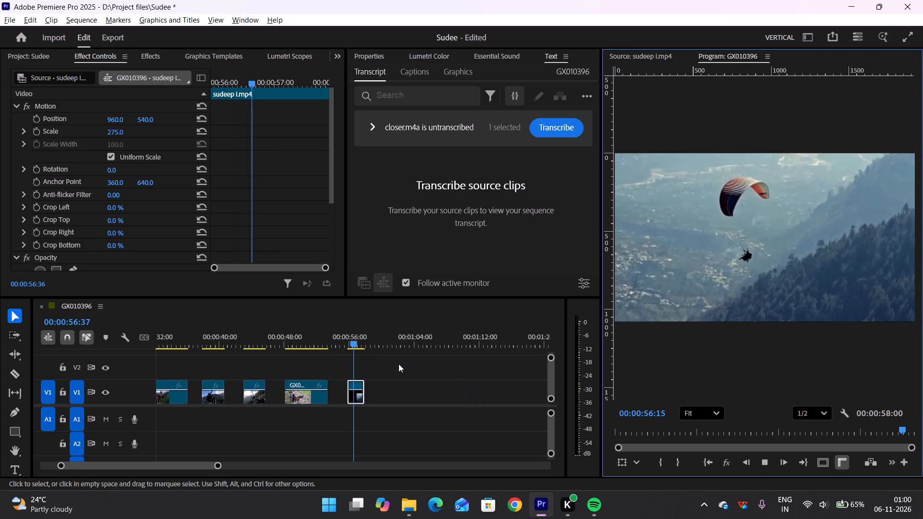
{"action": "key", "text": "space"}
{"action": "key", "text": "space"}
{"action": "key", "text": "space"}
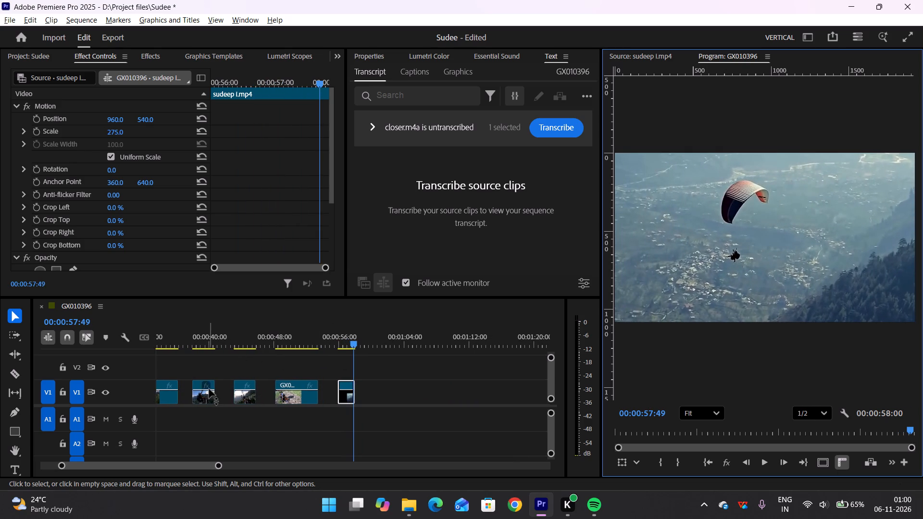
Return to the start of the GX010396 sequence and play its opening clip with the music.
{"action": "scroll", "coordinate": [360, 414], "scroll_direction": "right", "scroll_amount": 9}
{"action": "left_click_drag", "start_coordinate": [234, 334], "coordinate": [142, 335]}
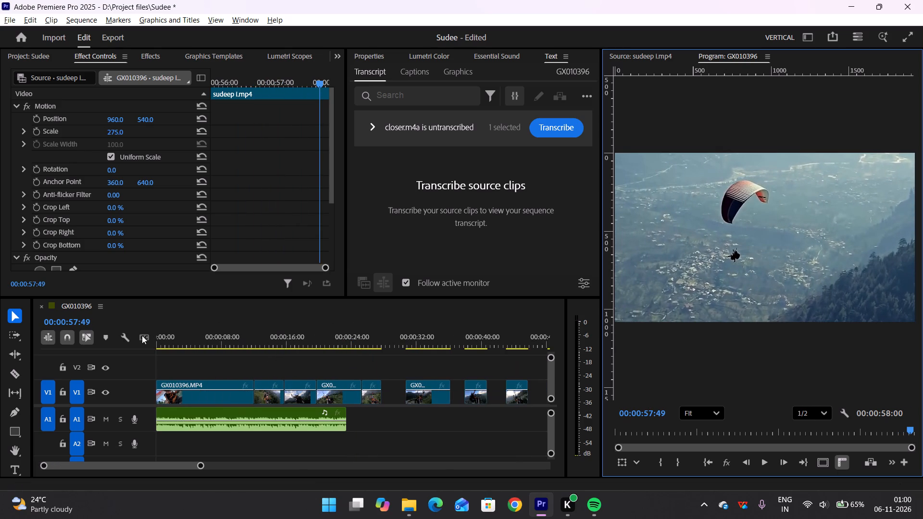
{"action": "left_click_drag", "start_coordinate": [142, 335], "coordinate": [132, 335]}
{"action": "left_click_drag", "start_coordinate": [166, 335], "coordinate": [143, 341]}
{"action": "key", "text": "space"}
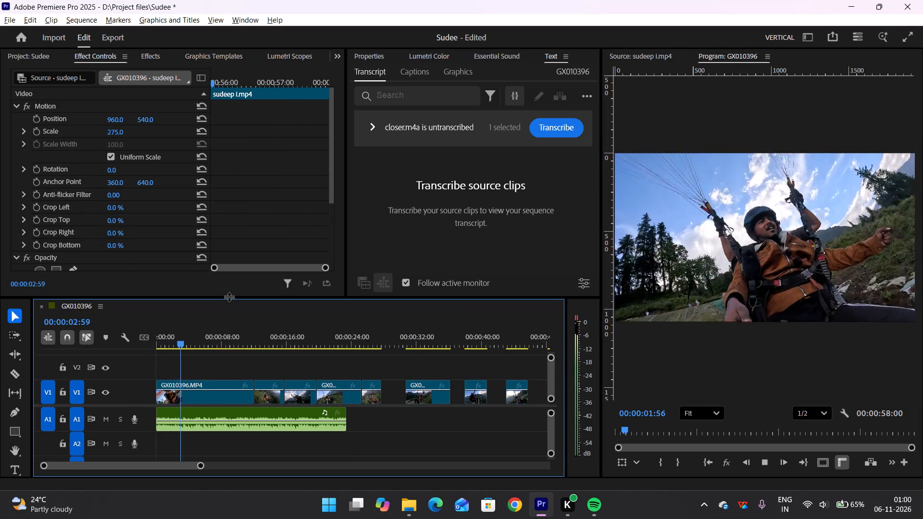
{"action": "key", "text": "space"}
{"action": "left_click_drag", "start_coordinate": [183, 340], "coordinate": [152, 350]}
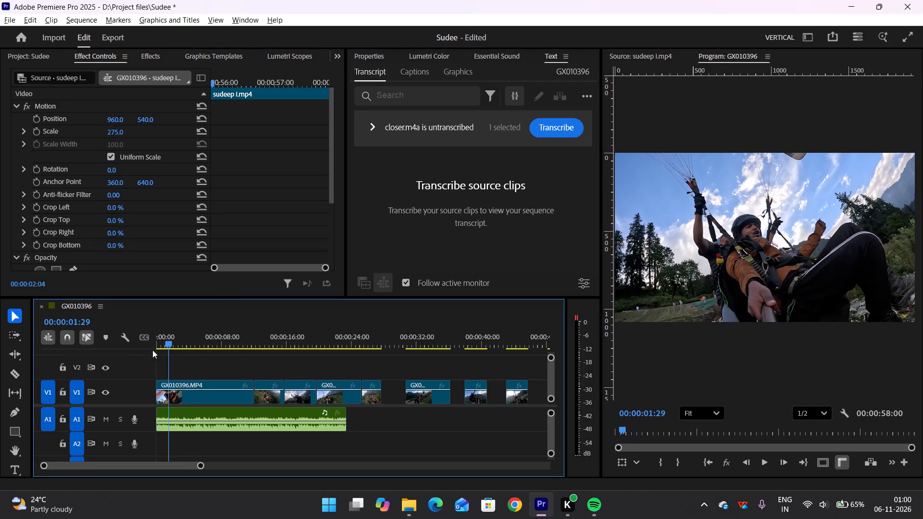
{"action": "left_click_drag", "start_coordinate": [152, 350], "coordinate": [135, 351]}
{"action": "key", "text": "space"}
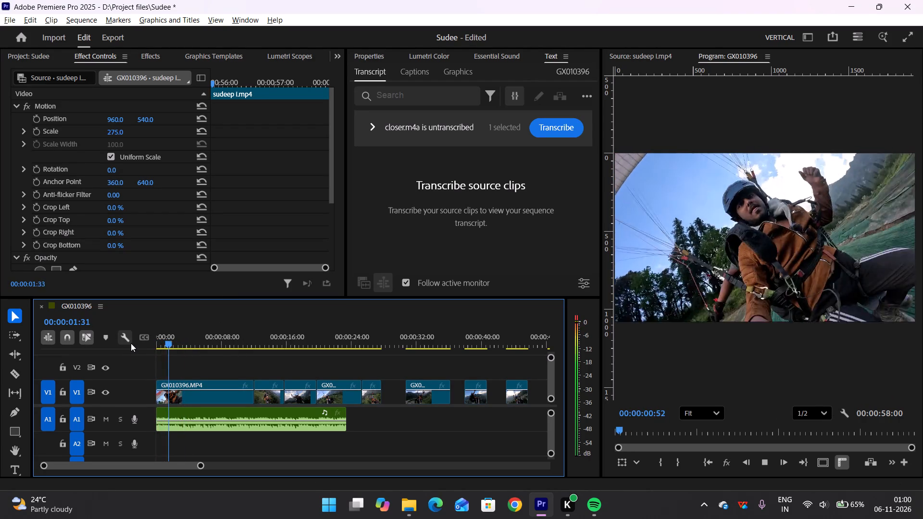
Play the GX010396 sequence with the closer.m4a music to review the cuts after the opening.
{"action": "key", "text": "space"}
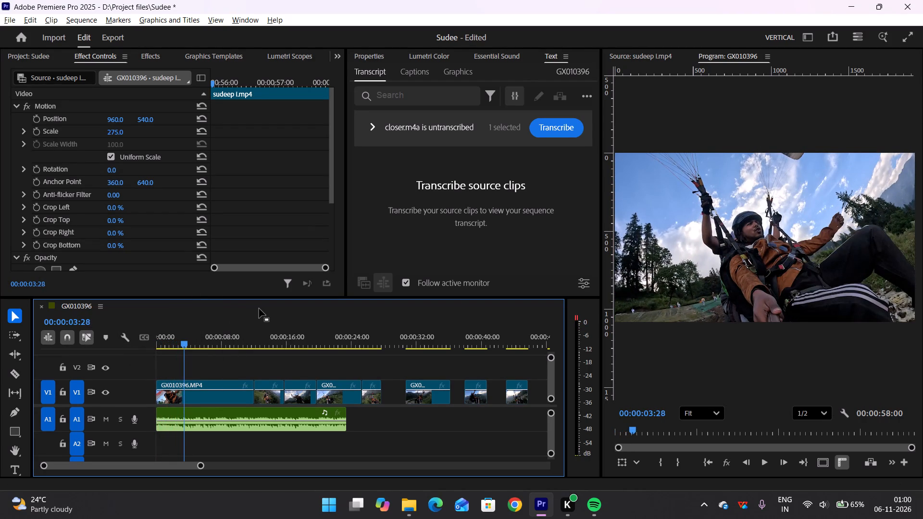
{"action": "key", "text": "space"}
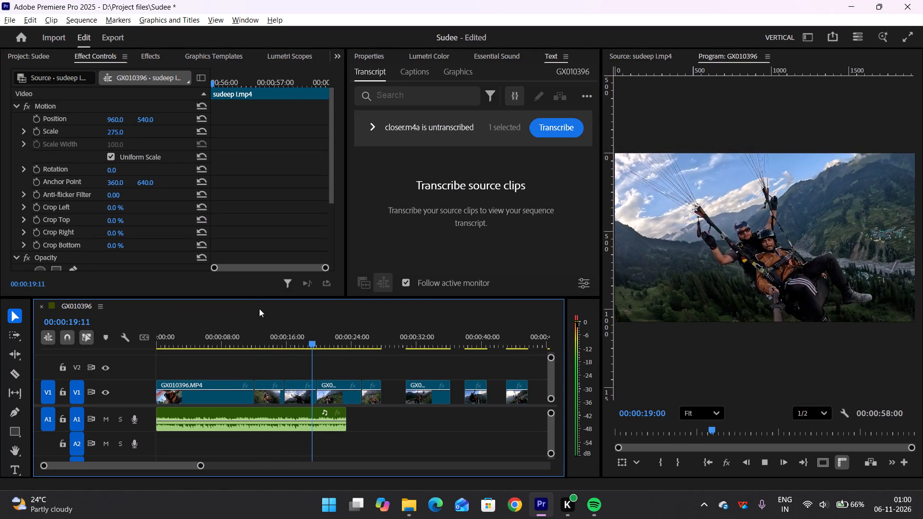
Switch to Spotify, pause the current song and return to Premiere Pro.
{"action": "left_click", "coordinate": [590, 501]}
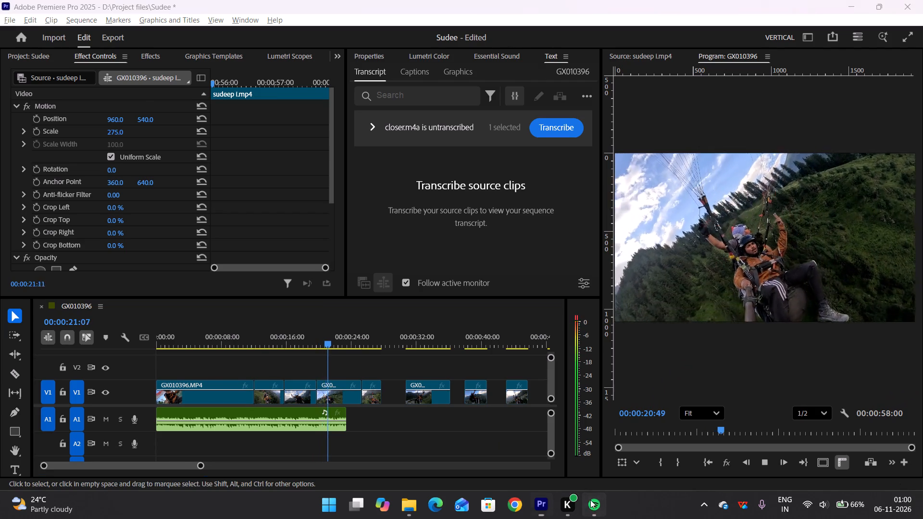
{"action": "left_click", "coordinate": [461, 458]}
{"action": "left_click", "coordinate": [603, 509]}
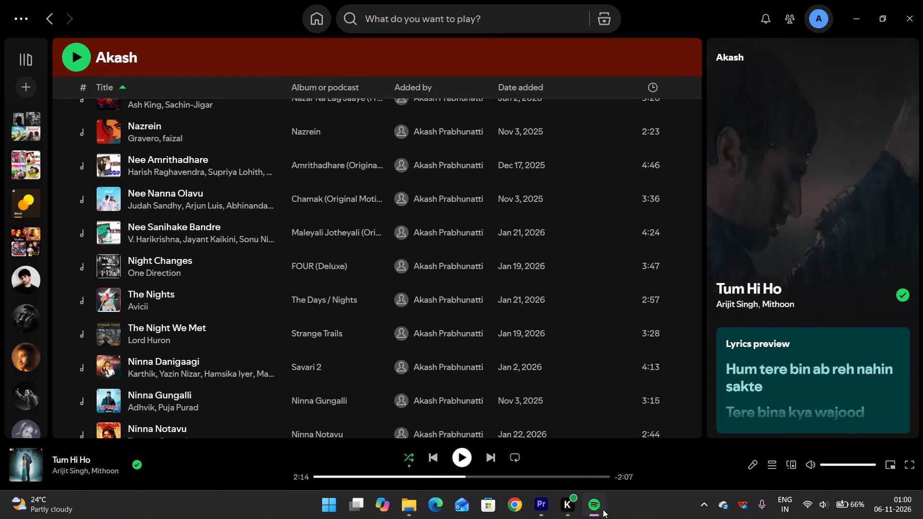
Replay the opening from the sequence start and add a clip marker on closer.m4a at 00:00:03:19.
{"action": "key", "text": "space"}
{"action": "left_click_drag", "start_coordinate": [288, 333], "coordinate": [153, 343]}
{"action": "key", "text": "space"}
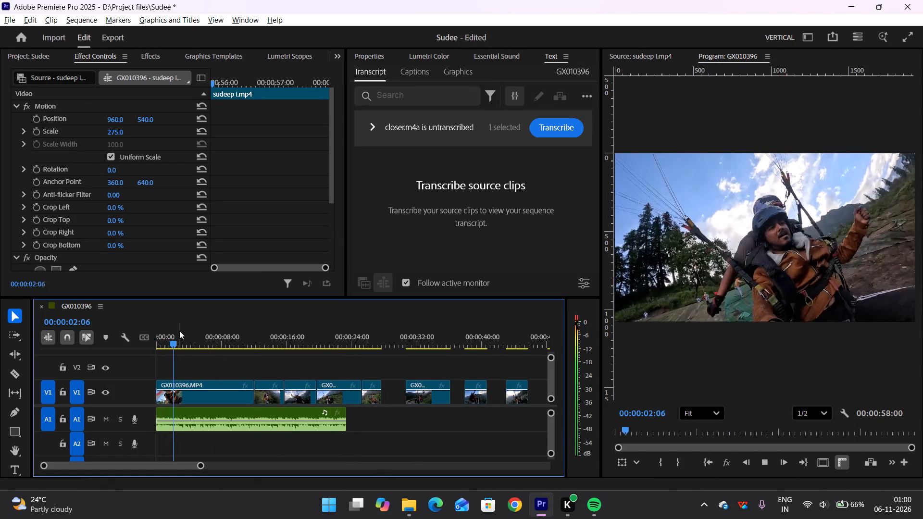
{"action": "key", "text": "space"}
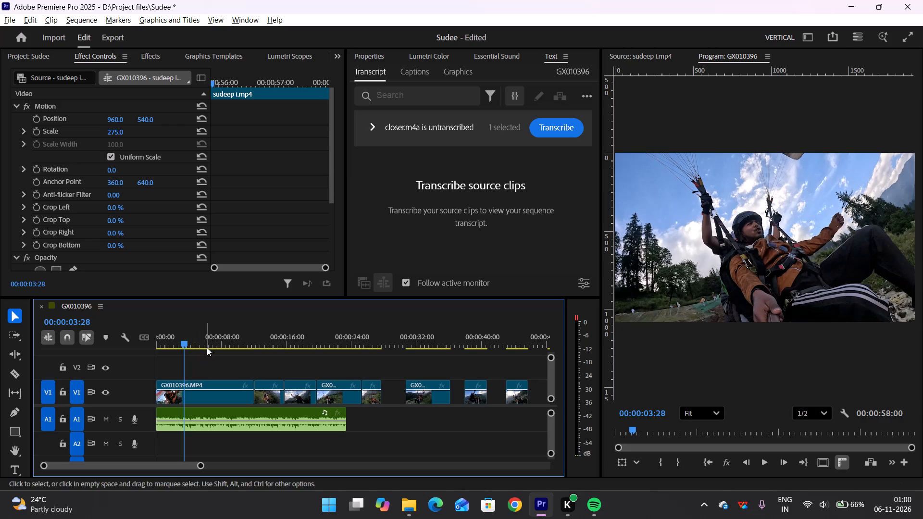
{"action": "left_click_drag", "start_coordinate": [183, 341], "coordinate": [177, 346]}
{"action": "key", "text": "space"}
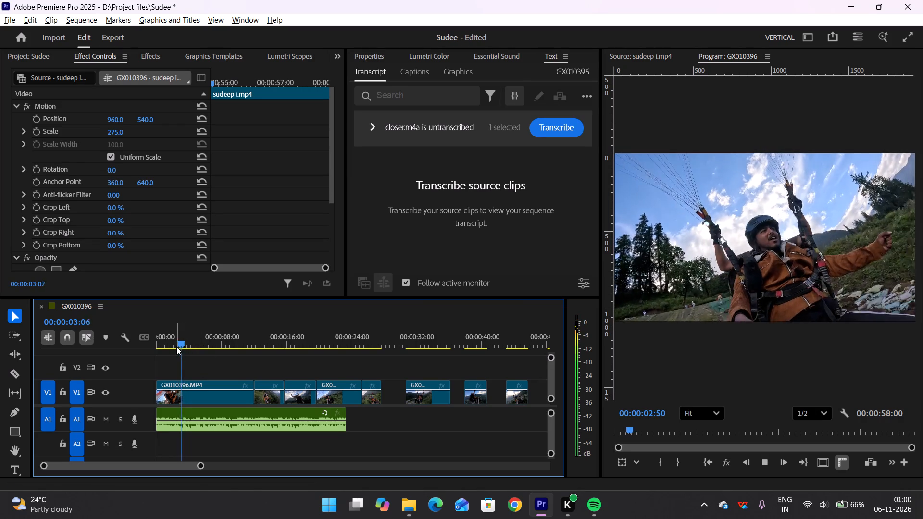
{"action": "key", "text": "space"}
{"action": "key", "text": "Left"}
{"action": "key", "text": "Left"}
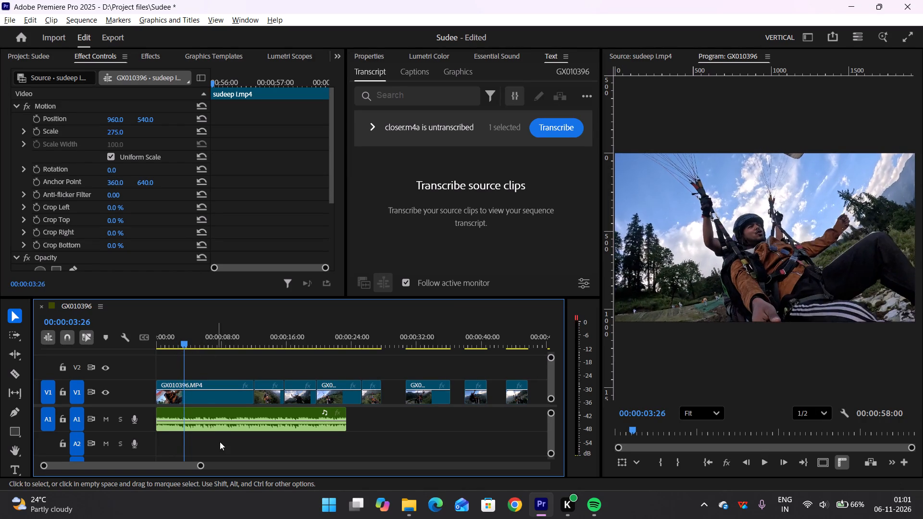
{"action": "key", "text": "Left"}
{"action": "key", "text": "Left"}
{"action": "key", "text": "Left"}
{"action": "key", "text": "Left"}
{"action": "key", "text": "Left"}
{"action": "key", "text": "Left"}
{"action": "key", "text": "Left"}
{"action": "left_click", "coordinate": [200, 427]}
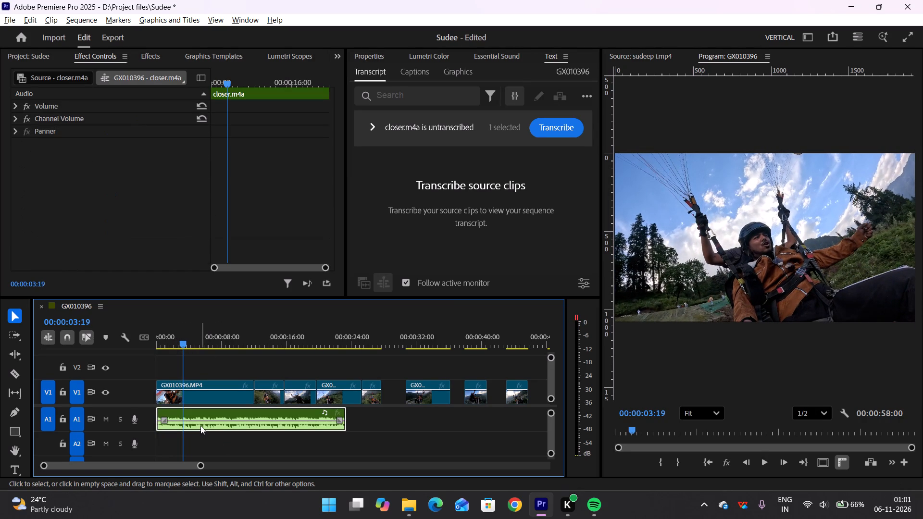
{"action": "type", "text": "m"}
Play on from the first music marker and place the playhead on the beat at 00:00:04:50.
{"action": "key", "text": "space"}
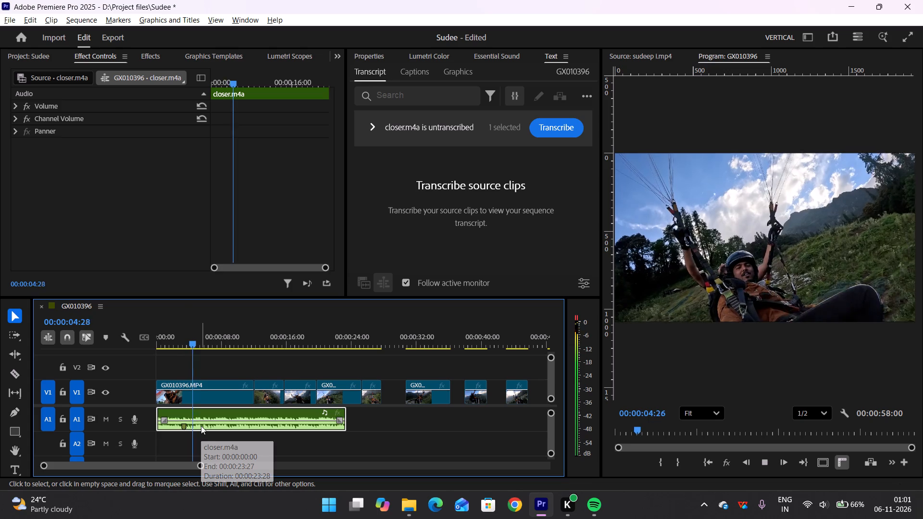
{"action": "key", "text": "space"}
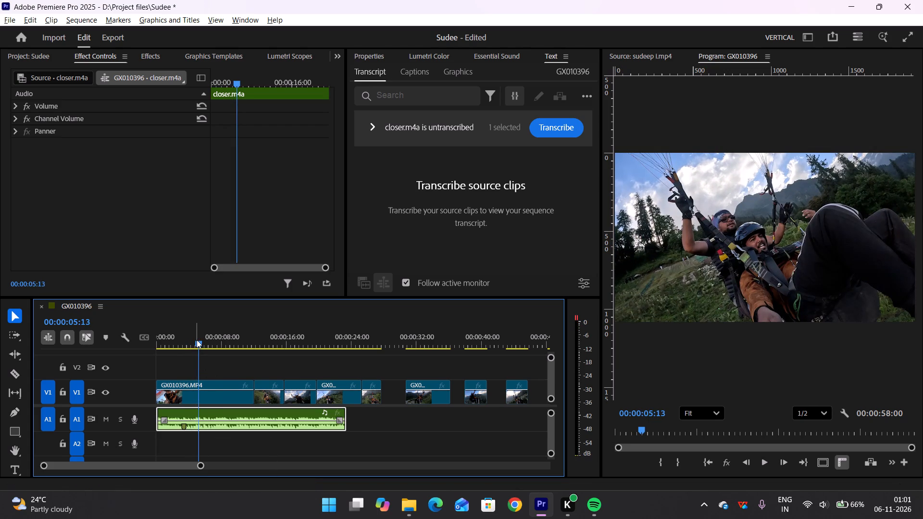
{"action": "left_click_drag", "start_coordinate": [196, 341], "coordinate": [193, 346]}
{"action": "key", "text": "Right"}
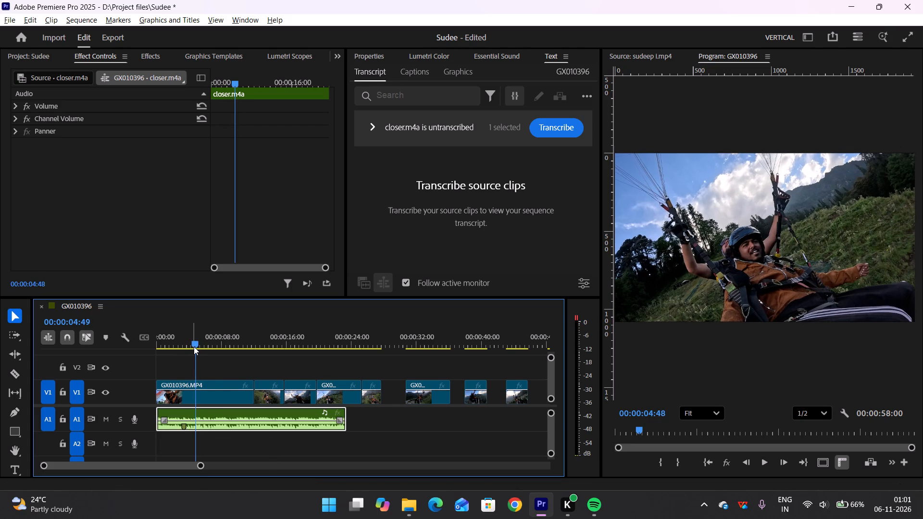
{"action": "key", "text": "Right"}
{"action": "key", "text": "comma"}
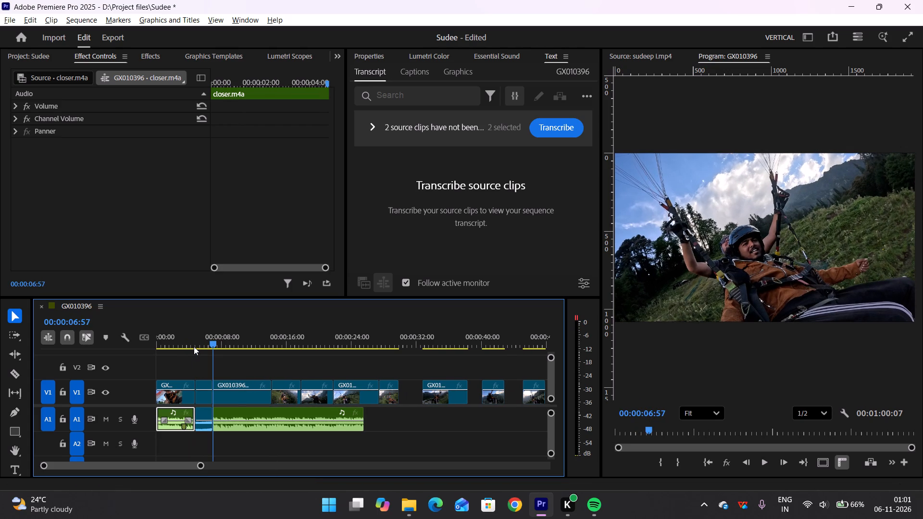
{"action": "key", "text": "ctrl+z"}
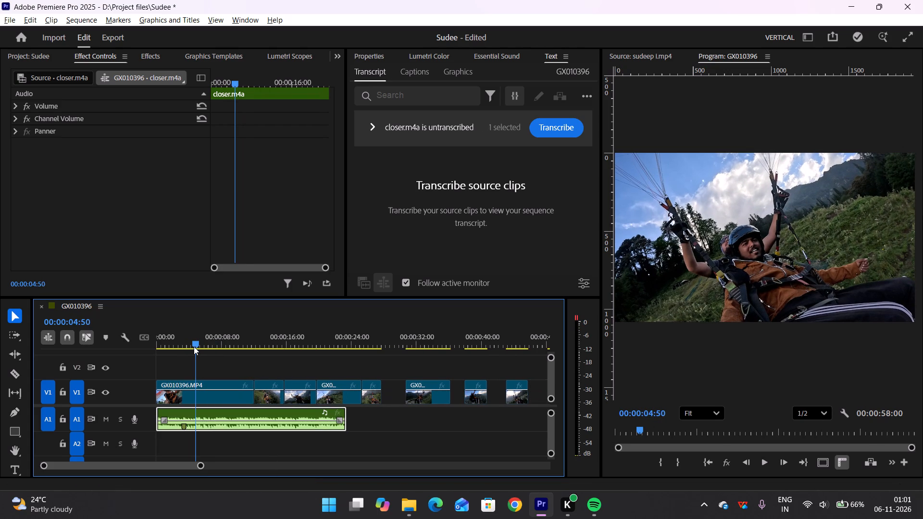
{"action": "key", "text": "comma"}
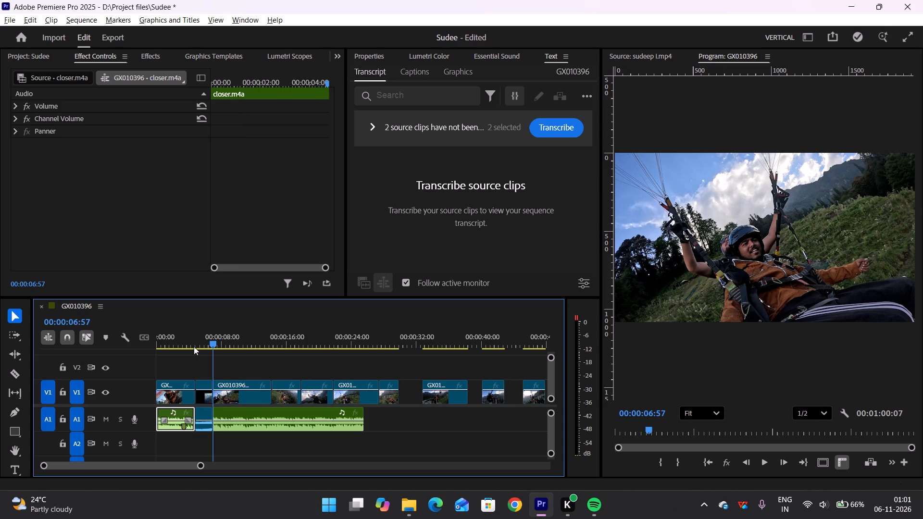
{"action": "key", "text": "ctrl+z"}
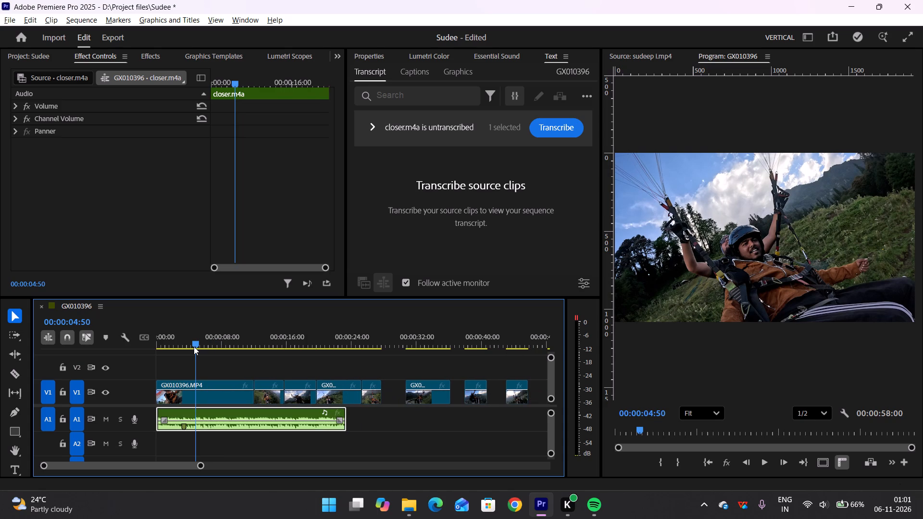
Add a second clip marker on closer.m4a at 00:00:04:50.
{"action": "type", "text": "m"}
Find the following beat by playback and add a clip marker on closer.m4a at 00:00:05:50.
{"action": "key", "text": "space"}
{"action": "key", "text": "space"}
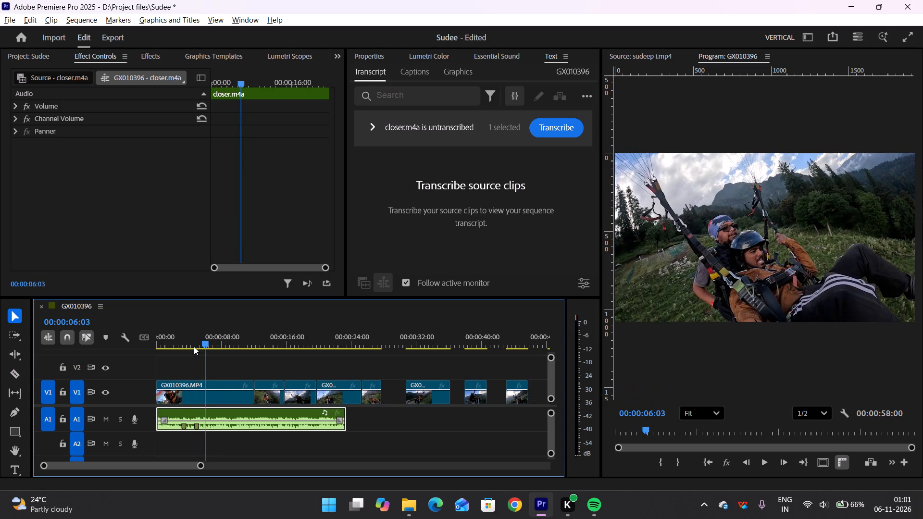
{"action": "key", "text": "Left"}
{"action": "key", "text": "Left"}
{"action": "key", "text": "Left"}
{"action": "key", "text": "Left"}
{"action": "key", "text": "Left"}
{"action": "key", "text": "Left"}
{"action": "key", "text": "Left"}
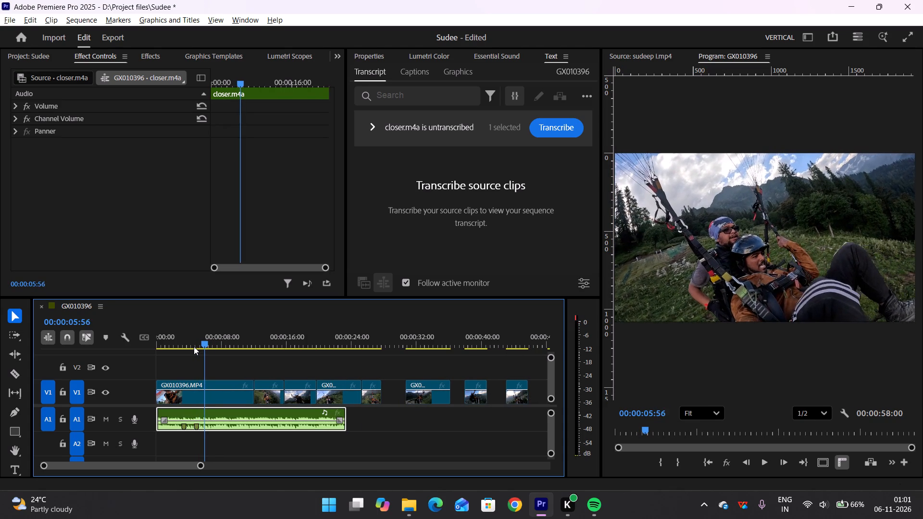
{"action": "key", "text": "Left"}
{"action": "key", "text": "Left"}
{"action": "key", "text": "Left"}
{"action": "key", "text": "Left"}
{"action": "key", "text": "Left"}
{"action": "key", "text": "Left"}
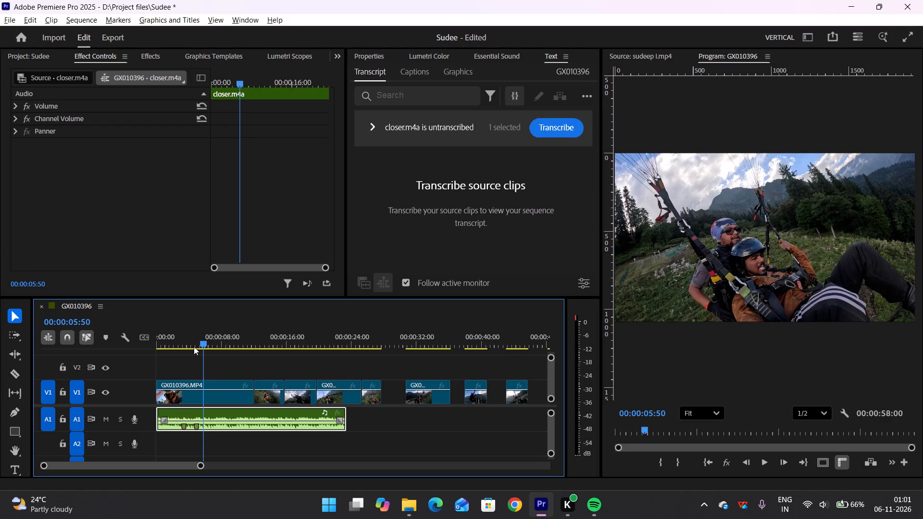
{"action": "type", "text": "m"}
Play on to the following beat and add a clip marker on closer.m4a at 00:00:07:25.
{"action": "key", "text": "space"}
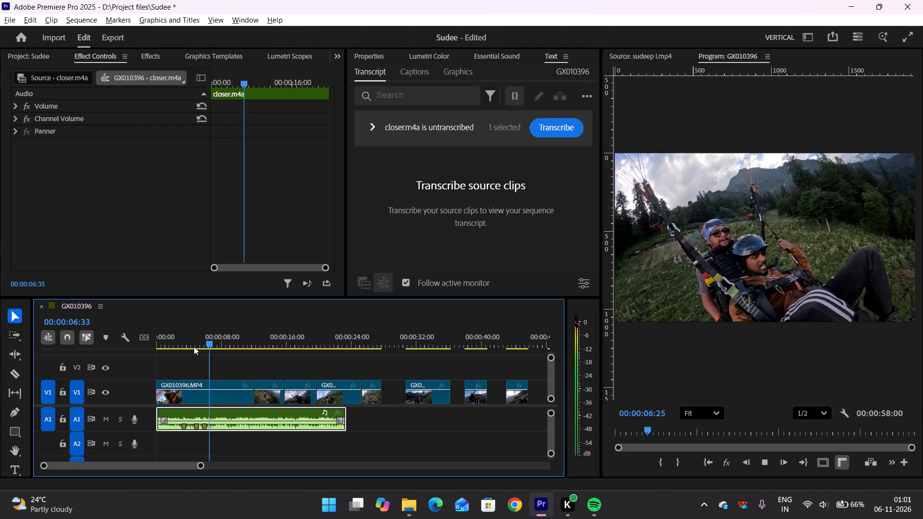
{"action": "key", "text": "space"}
{"action": "key", "text": "Left"}
{"action": "key", "text": "Left"}
{"action": "key", "text": "Left"}
{"action": "key", "text": "Left"}
{"action": "key", "text": "Left"}
{"action": "key", "text": "Left"}
{"action": "key", "text": "Left"}
{"action": "key", "text": "Left"}
{"action": "key", "text": "Left"}
{"action": "key", "text": "Left"}
{"action": "key", "text": "Left"}
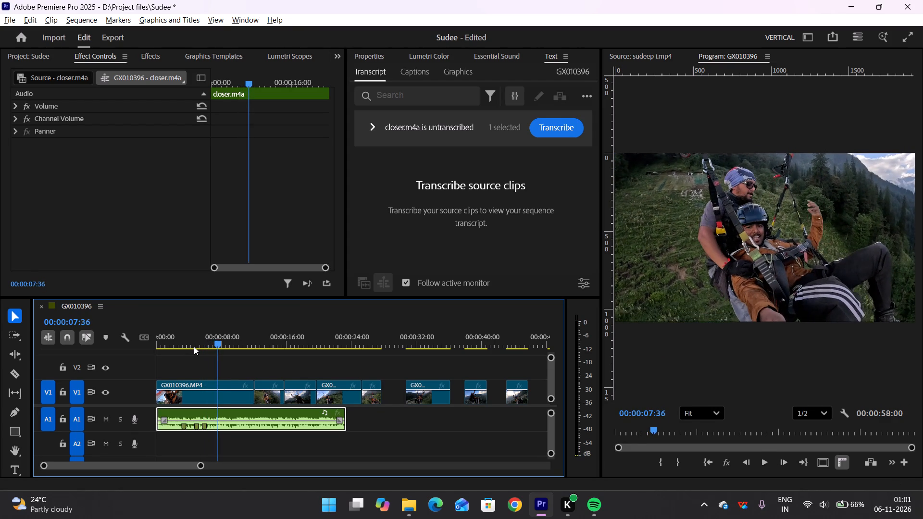
{"action": "key", "text": "Left"}
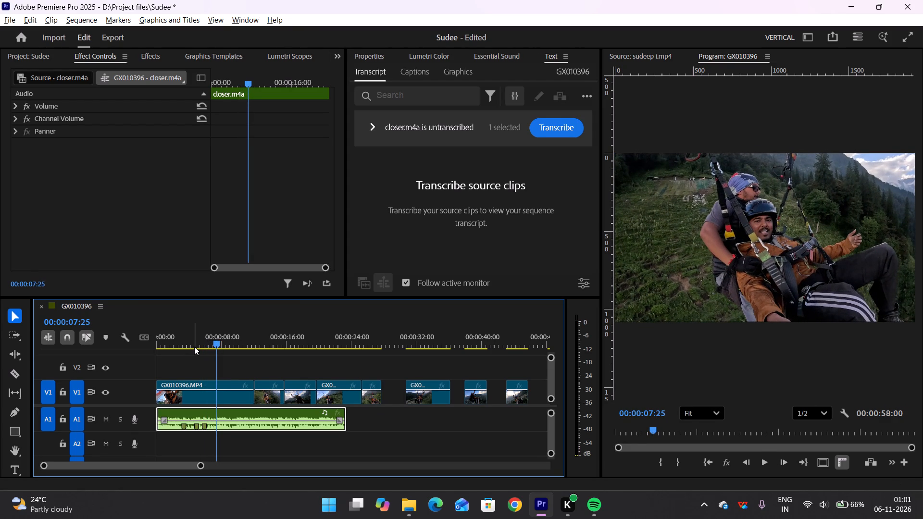
{"action": "type", "text": "m"}
Play on to the following beat and add a clip marker on closer.m4a at 00:00:08:27.
{"action": "key", "text": "space"}
{"action": "key", "text": "space"}
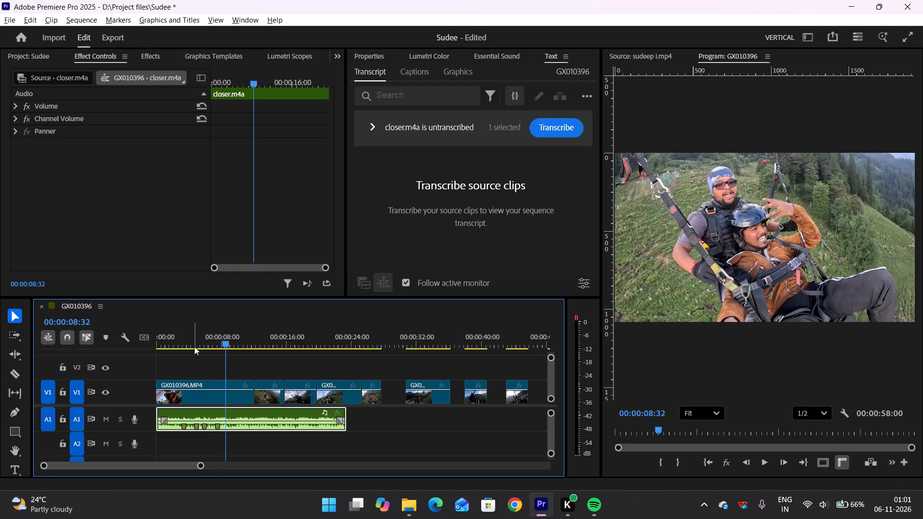
{"action": "key", "text": "Left"}
{"action": "key", "text": "Left"}
{"action": "key", "text": "Left"}
{"action": "key", "text": "Left"}
{"action": "key", "text": "Left"}
{"action": "type", "text": "m"}
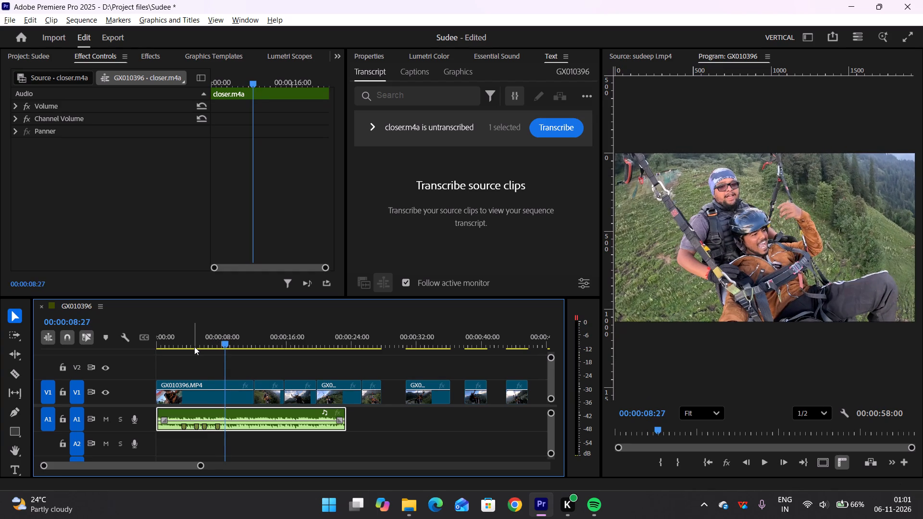
Play on to the following beat and add a clip marker on closer.m4a at about 00:00:10:00.
{"action": "key", "text": "space"}
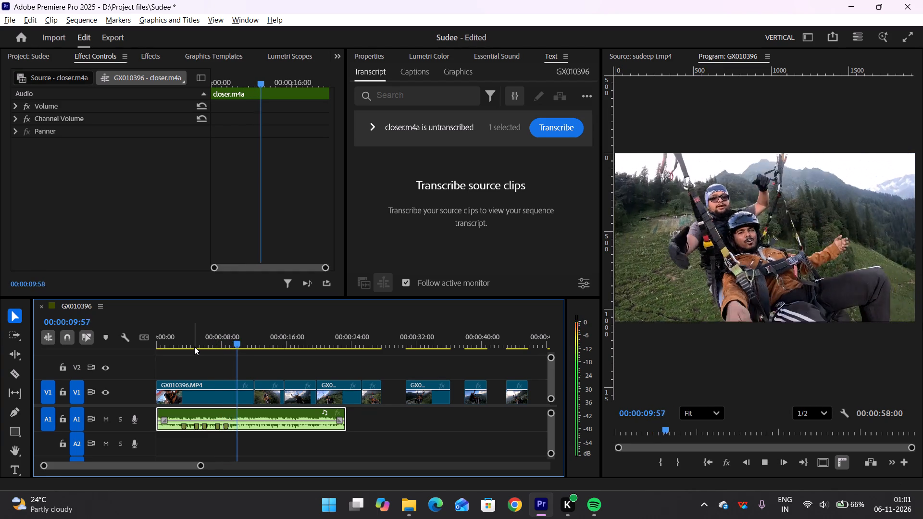
{"action": "key", "text": "space"}
{"action": "key", "text": "Left"}
{"action": "key", "text": "Left"}
{"action": "key", "text": "Left"}
{"action": "key", "text": "Left"}
{"action": "key", "text": "Left"}
{"action": "key", "text": "Left"}
{"action": "key", "text": "Left"}
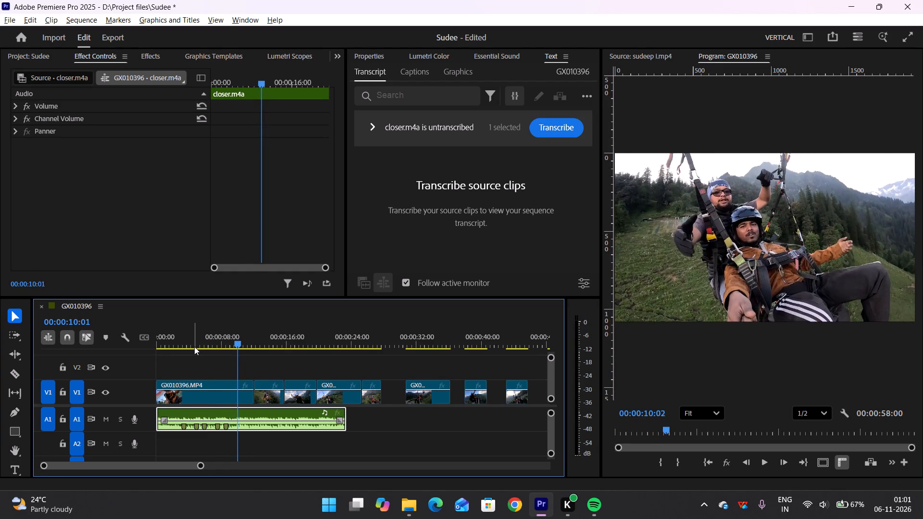
{"action": "key", "text": "Left"}
{"action": "key", "text": "Left"}
{"action": "type", "text": "m"}
Play on to the following beat and add a clip marker on closer.m4a at 00:00:10:57.
{"action": "key", "text": "space"}
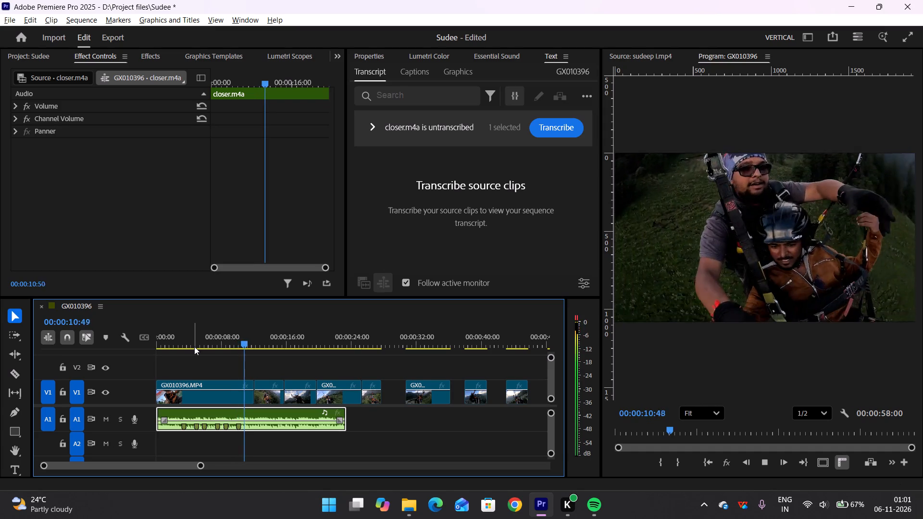
{"action": "key", "text": "space"}
{"action": "key", "text": "Left"}
{"action": "key", "text": "Left"}
{"action": "key", "text": "Left"}
{"action": "key", "text": "Left"}
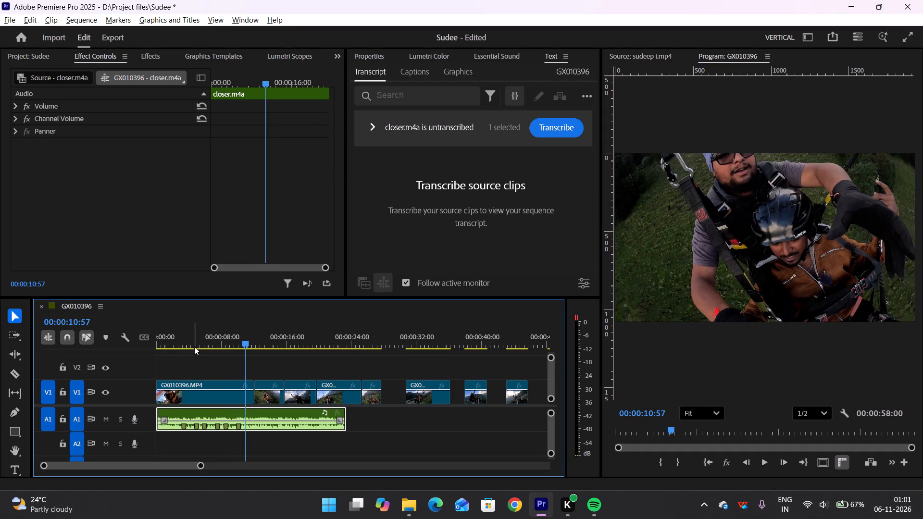
{"action": "type", "text": "m"}
Play on to the following beat and add a clip marker on closer.m4a at 00:00:15:03.
{"action": "key", "text": "space"}
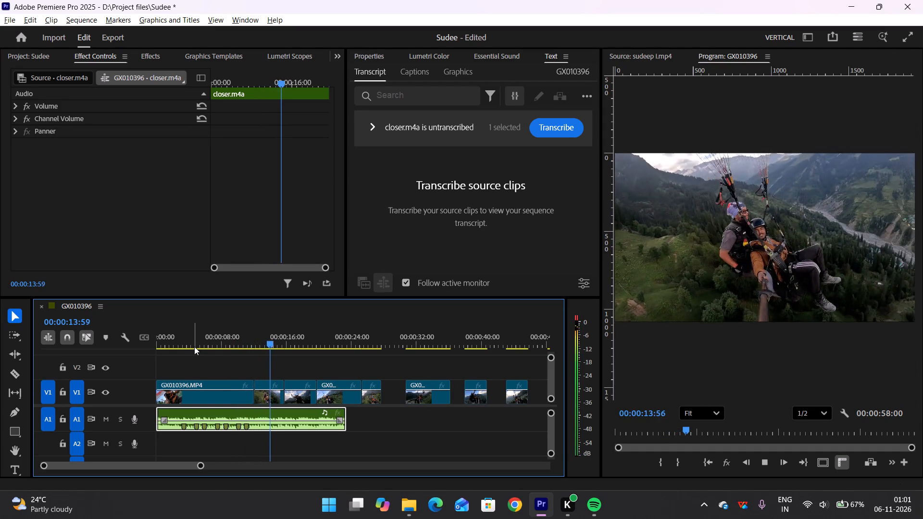
{"action": "key", "text": "space"}
{"action": "key", "text": "Left"}
{"action": "key", "text": "Left"}
{"action": "key", "text": "Left"}
{"action": "key", "text": "Left"}
{"action": "key", "text": "Left"}
{"action": "key", "text": "Left"}
{"action": "key", "text": "Left"}
{"action": "key", "text": "Left"}
{"action": "key", "text": "Left"}
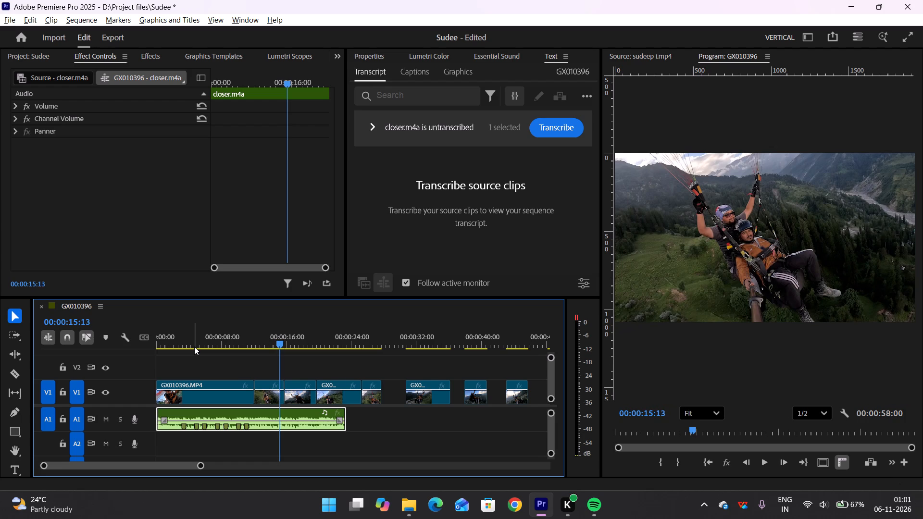
{"action": "key", "text": "Left"}
{"action": "key", "text": "Left"}
{"action": "type", "text": "m"}
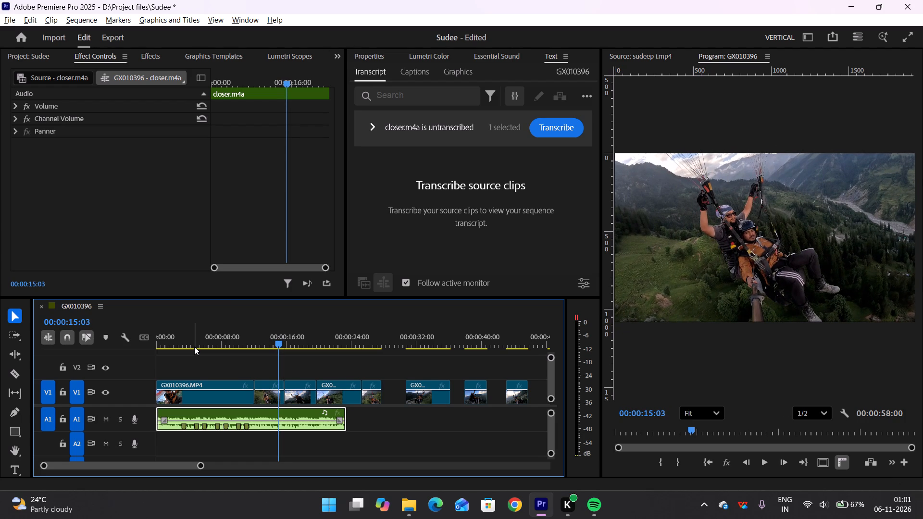
Play on to the following beat and add a clip marker on closer.m4a at 00:00:17:42.
{"action": "key", "text": "space"}
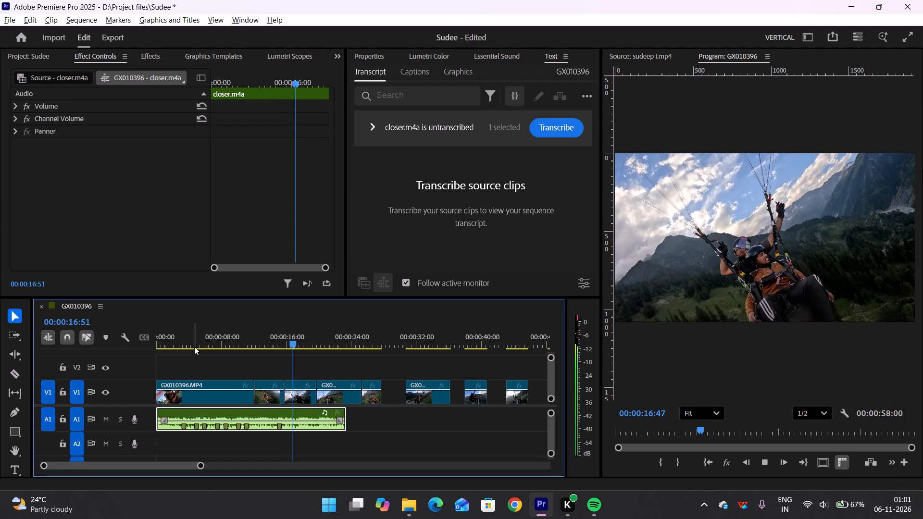
{"action": "key", "text": "space"}
{"action": "key", "text": "Left"}
{"action": "key", "text": "Left"}
{"action": "key", "text": "Left"}
{"action": "key", "text": "Left"}
{"action": "key", "text": "Left"}
{"action": "key", "text": "Left"}
{"action": "key", "text": "Left"}
{"action": "key", "text": "Left"}
{"action": "key", "text": "Left"}
{"action": "key", "text": "Left"}
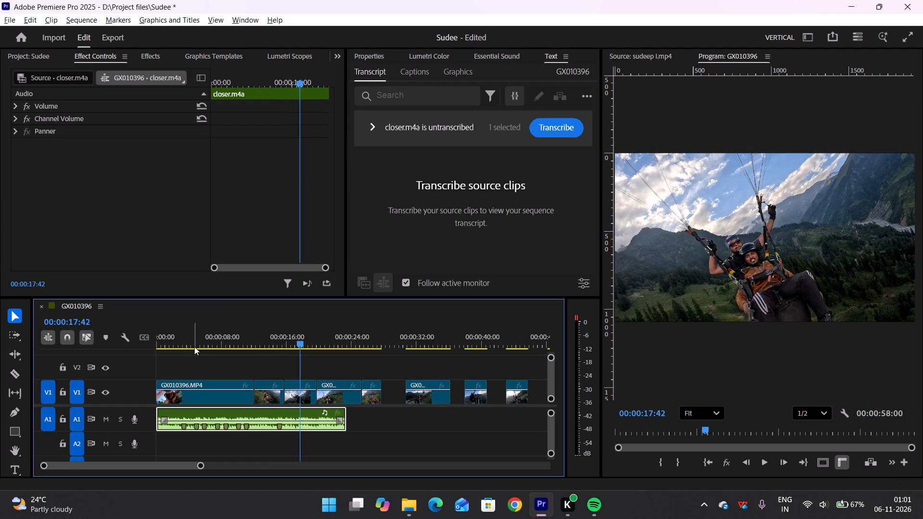
{"action": "type", "text": "m"}
Play on to the following beat, step back to it and add a clip marker on closer.m4a at about 00:00:20:03.
{"action": "key", "text": "space"}
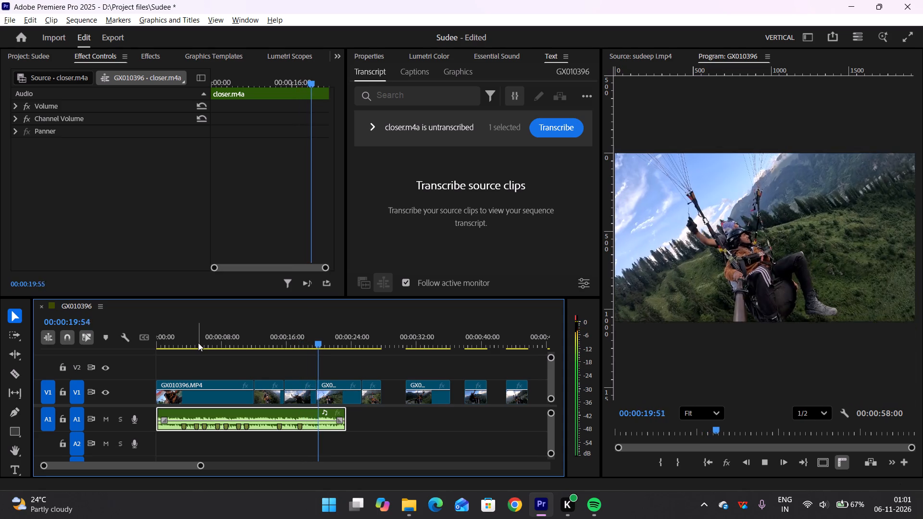
{"action": "key", "text": "space"}
{"action": "key", "text": "Left"}
{"action": "key", "text": "Left"}
{"action": "key", "text": "Left"}
{"action": "key", "text": "Left"}
{"action": "key", "text": "Left"}
{"action": "key", "text": "Left"}
{"action": "key", "text": "Left"}
{"action": "key", "text": "Left"}
{"action": "key", "text": "Left"}
{"action": "key", "text": "Left"}
{"action": "key", "text": "Left"}
{"action": "key", "text": "Left"}
{"action": "key", "text": "Left"}
{"action": "key", "text": "Left"}
{"action": "key", "text": "Left"}
{"action": "key", "text": "Left"}
{"action": "key", "text": "Left"}
{"action": "key", "text": "Left"}
{"action": "key", "text": "Left"}
{"action": "key", "text": "Left"}
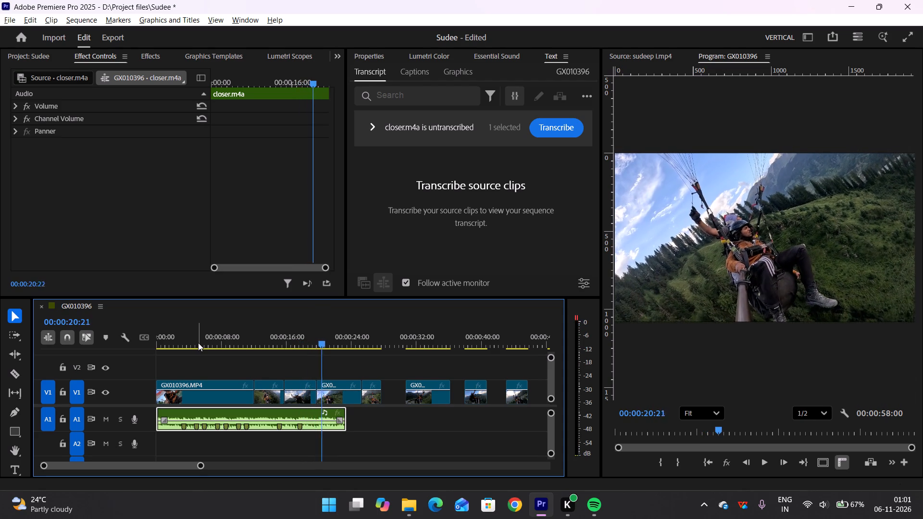
{"action": "key", "text": "Left"}
{"action": "key", "text": "Left"}
{"action": "key", "text": "Left"}
{"action": "key", "text": "Left"}
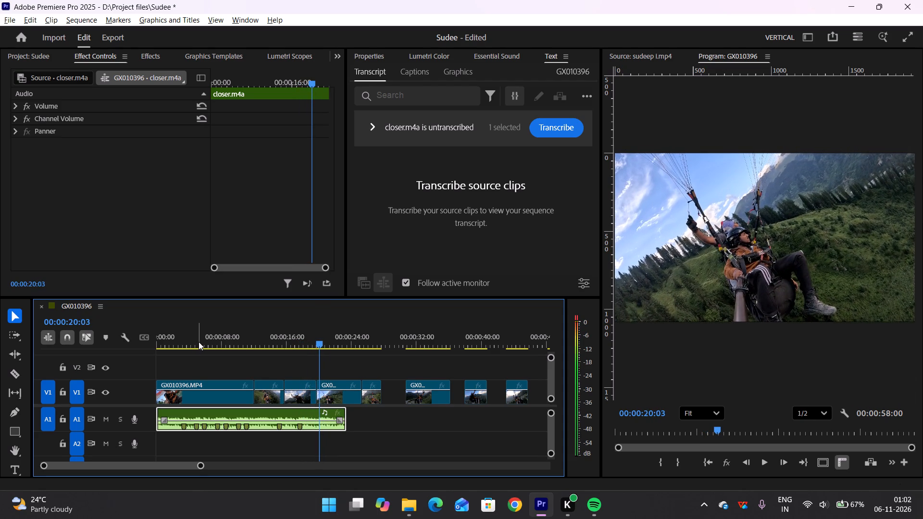
{"action": "type", "text": "m"}
Play the end of the music, and replay the sequence from the start to about 00:00:12:12 to check clips against the beat markers.
{"action": "key", "text": "space"}
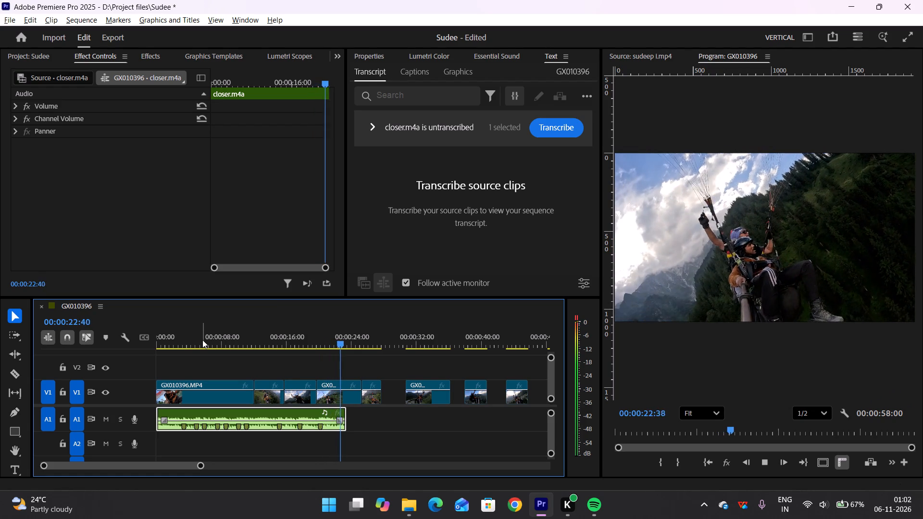
{"action": "key", "text": "space"}
{"action": "left_click_drag", "start_coordinate": [343, 343], "coordinate": [327, 347]}
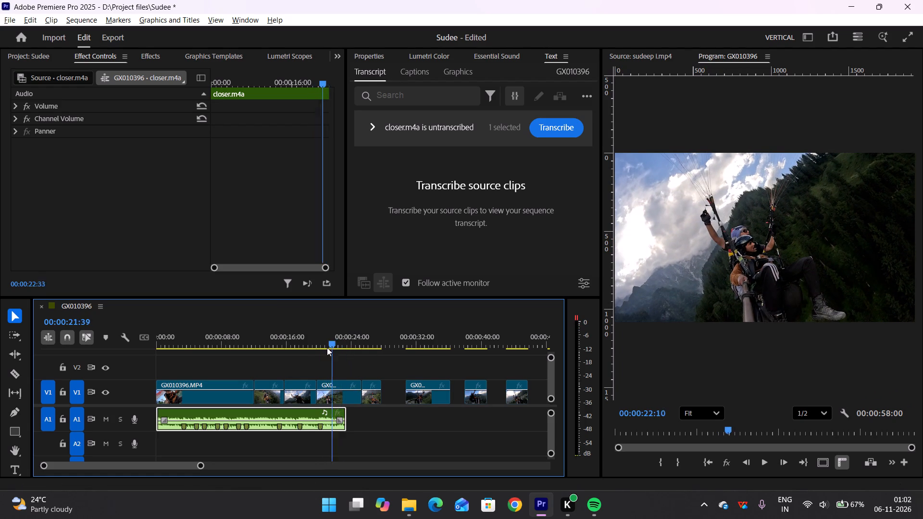
{"action": "left_click_drag", "start_coordinate": [327, 347], "coordinate": [124, 387]}
{"action": "key", "text": "space"}
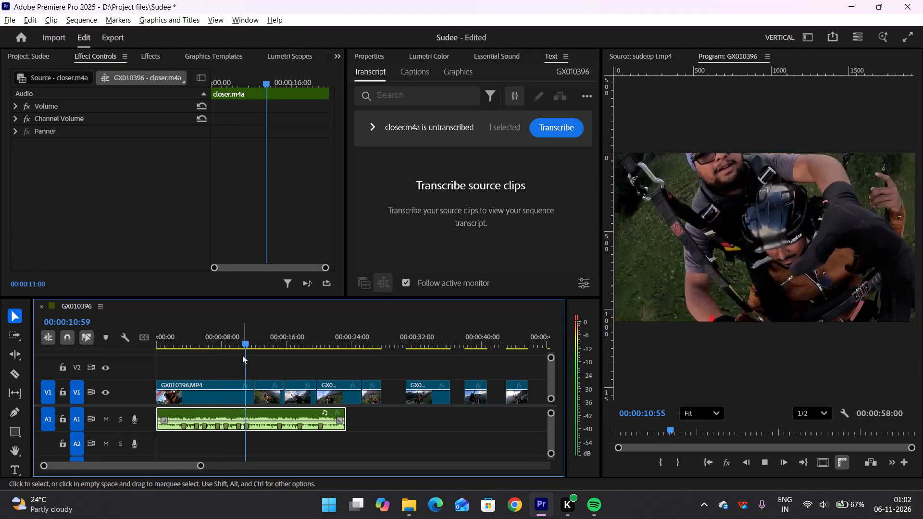
{"action": "key", "text": "space"}
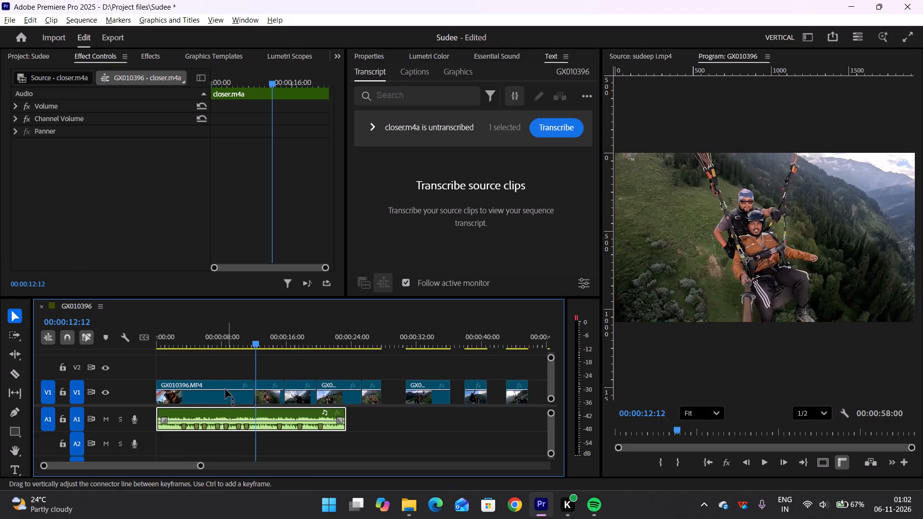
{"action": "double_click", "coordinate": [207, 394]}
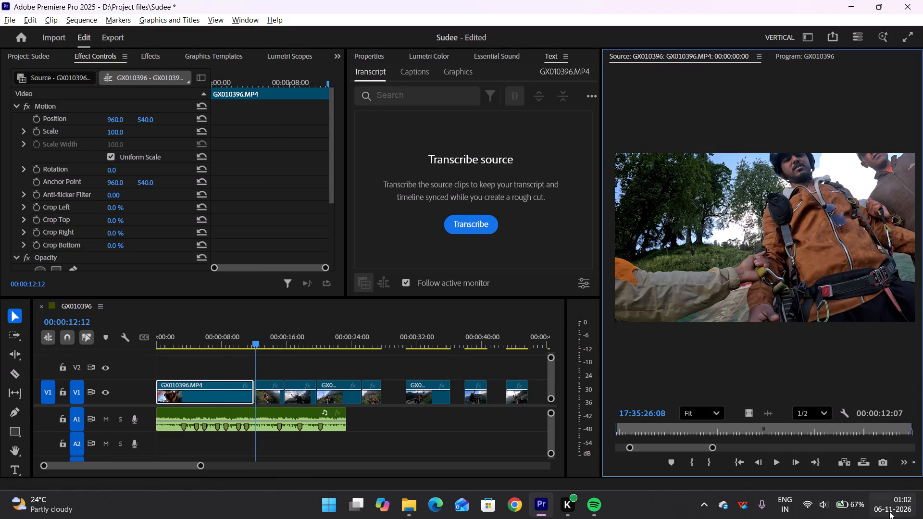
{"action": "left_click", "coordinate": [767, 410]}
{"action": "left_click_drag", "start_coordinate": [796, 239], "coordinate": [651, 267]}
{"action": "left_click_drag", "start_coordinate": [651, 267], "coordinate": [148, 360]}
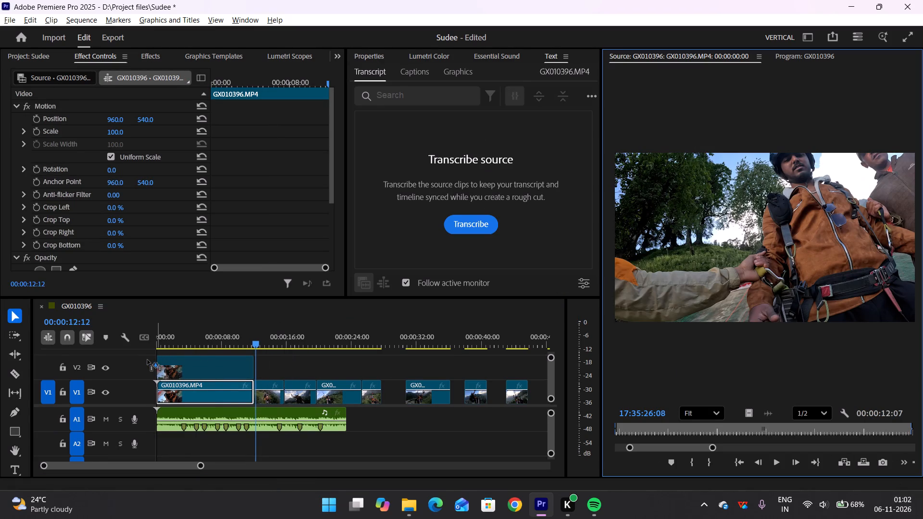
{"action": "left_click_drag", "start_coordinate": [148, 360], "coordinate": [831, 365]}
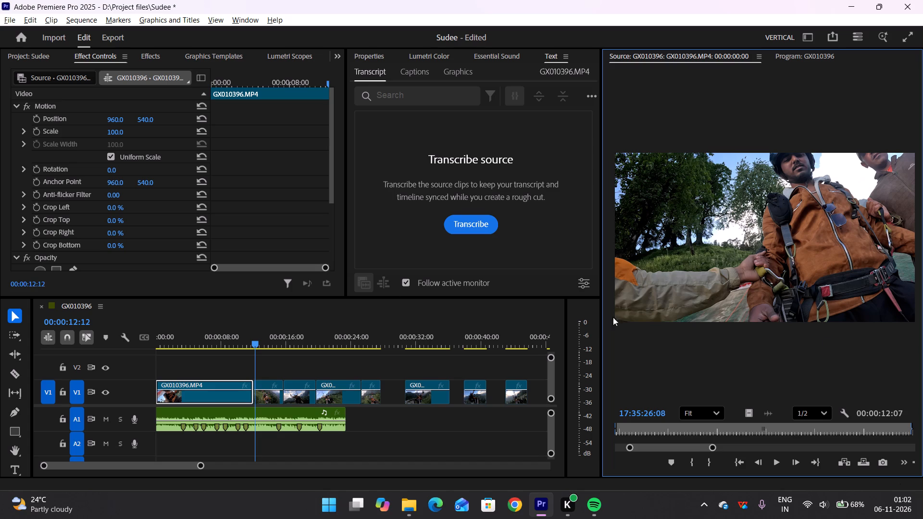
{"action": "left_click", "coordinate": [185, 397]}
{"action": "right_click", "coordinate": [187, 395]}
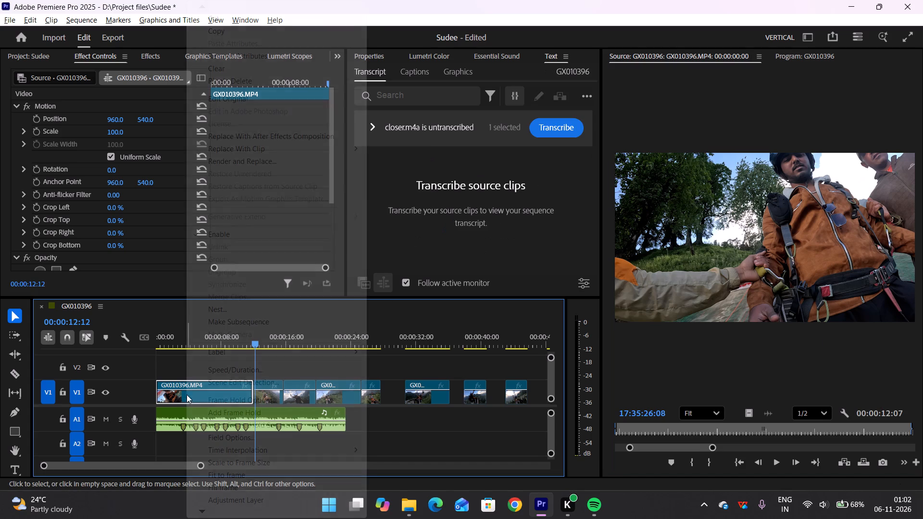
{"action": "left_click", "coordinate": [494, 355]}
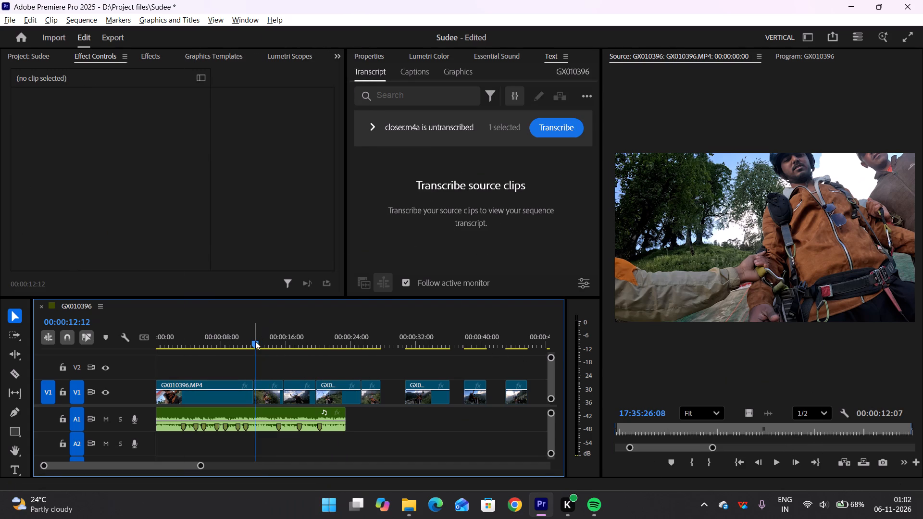
Replay the opening, trim the first GX010396.MP4 clip's start to 00:00:00:44 and move the clip back to the sequence start.
{"action": "left_click_drag", "start_coordinate": [255, 341], "coordinate": [226, 346]}
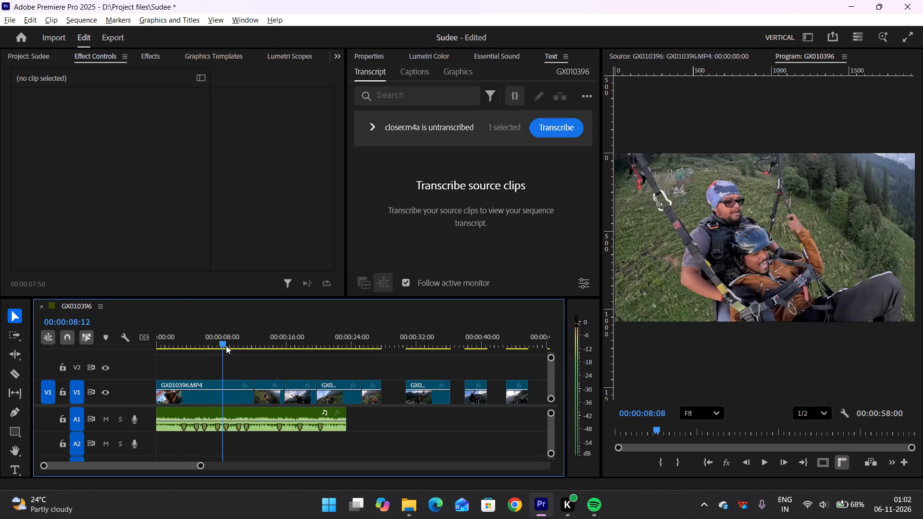
{"action": "left_click_drag", "start_coordinate": [226, 346], "coordinate": [108, 326]}
{"action": "key", "text": "space"}
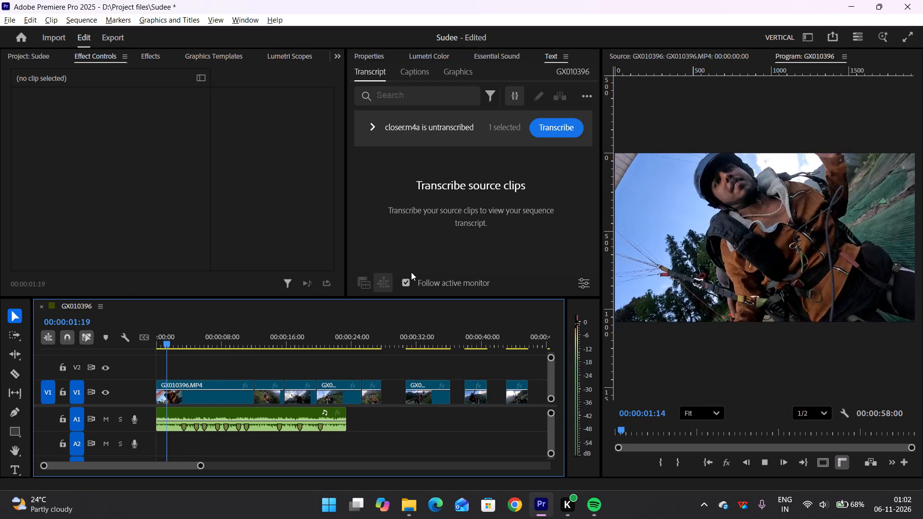
{"action": "key", "text": "space"}
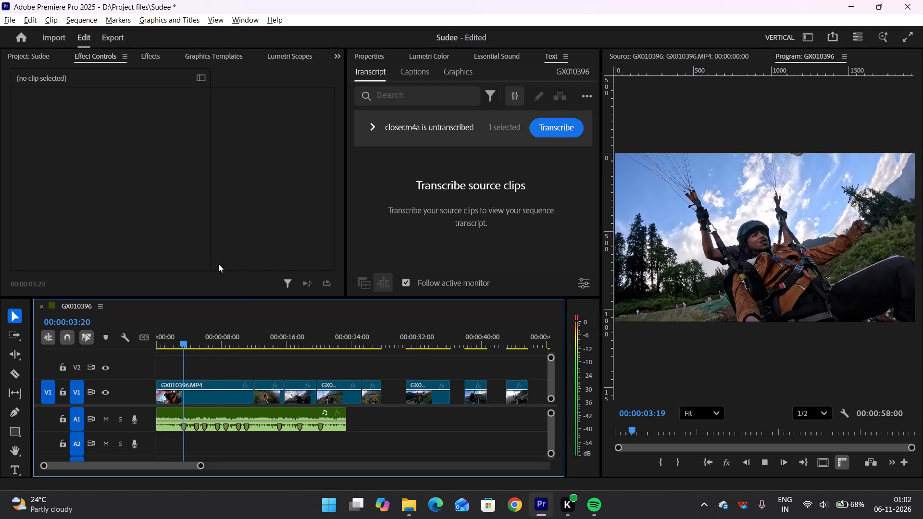
{"action": "left_click_drag", "start_coordinate": [186, 345], "coordinate": [151, 345]}
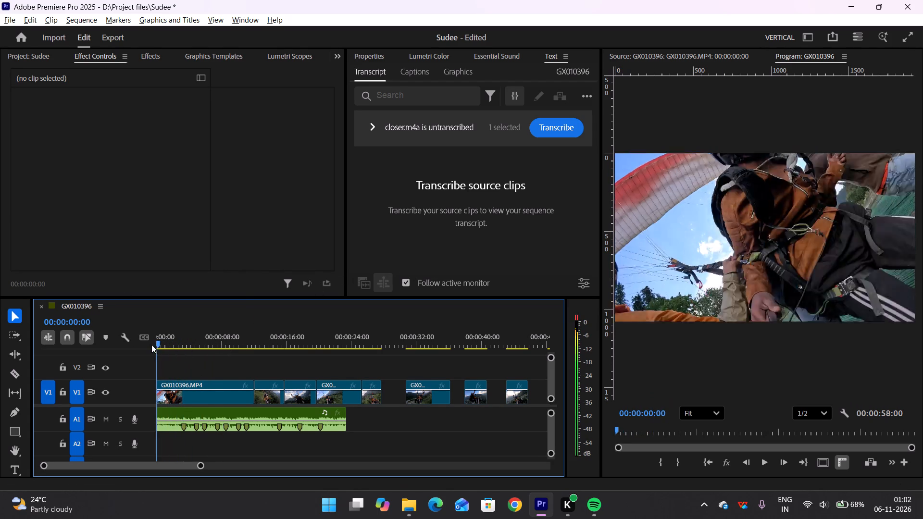
{"action": "left_click_drag", "start_coordinate": [151, 345], "coordinate": [165, 340]}
{"action": "left_click_drag", "start_coordinate": [157, 384], "coordinate": [163, 384]}
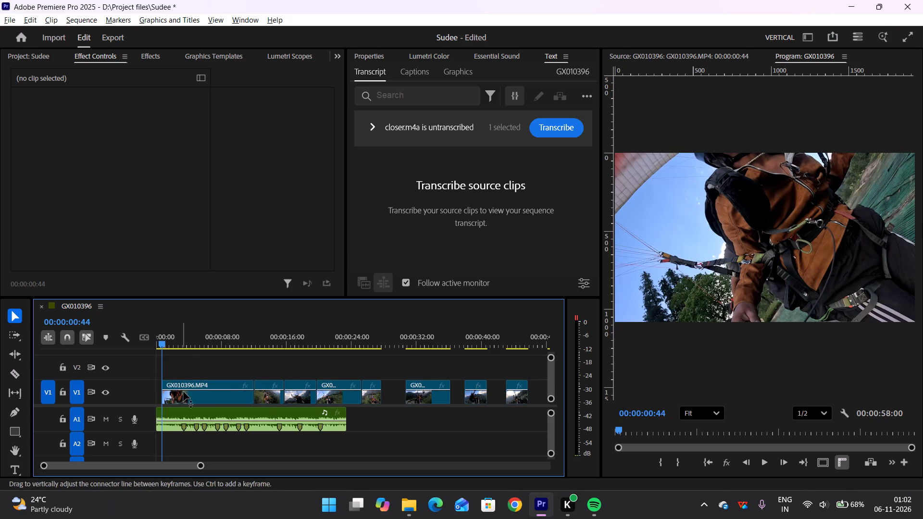
{"action": "left_click_drag", "start_coordinate": [201, 401], "coordinate": [189, 407]}
Replay the opening and split the first GX010396.MP4 clip at the first beat marker on closer.m4a.
{"action": "left_click_drag", "start_coordinate": [164, 344], "coordinate": [163, 344]}
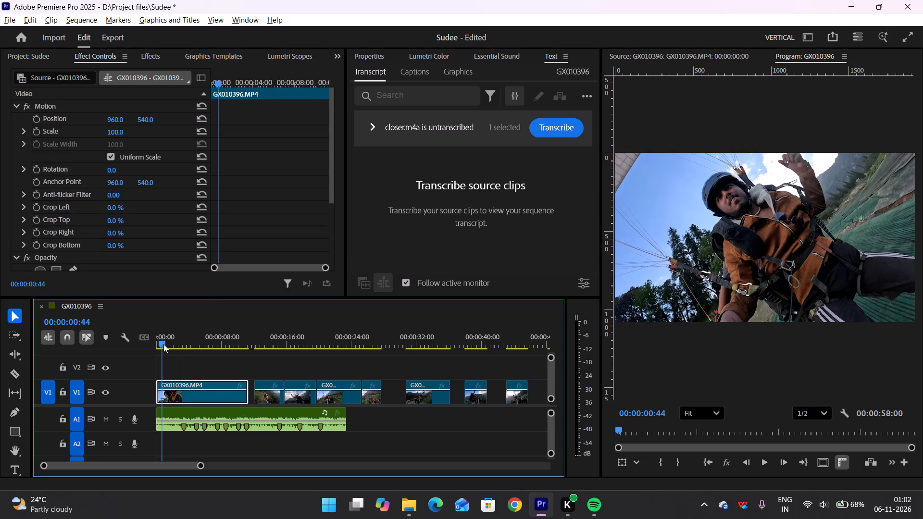
{"action": "left_click_drag", "start_coordinate": [163, 344], "coordinate": [153, 344]}
{"action": "key", "text": "space"}
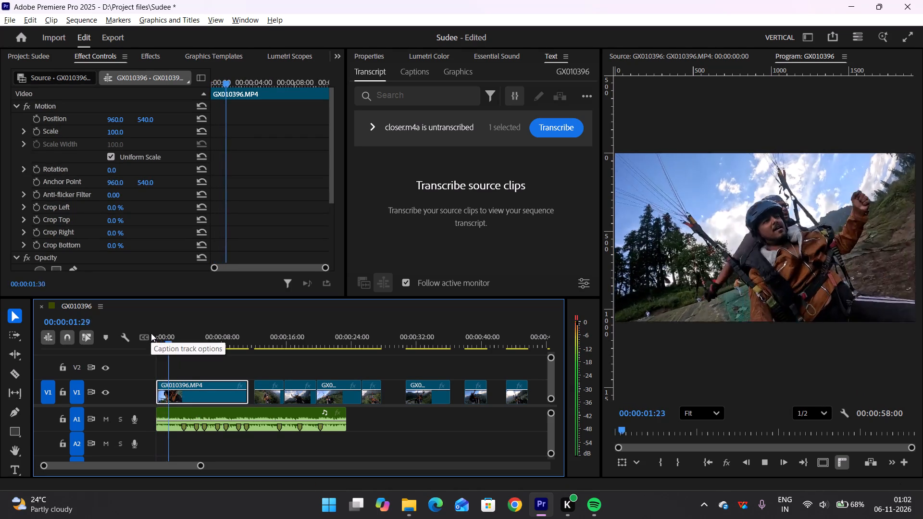
{"action": "key", "text": "space"}
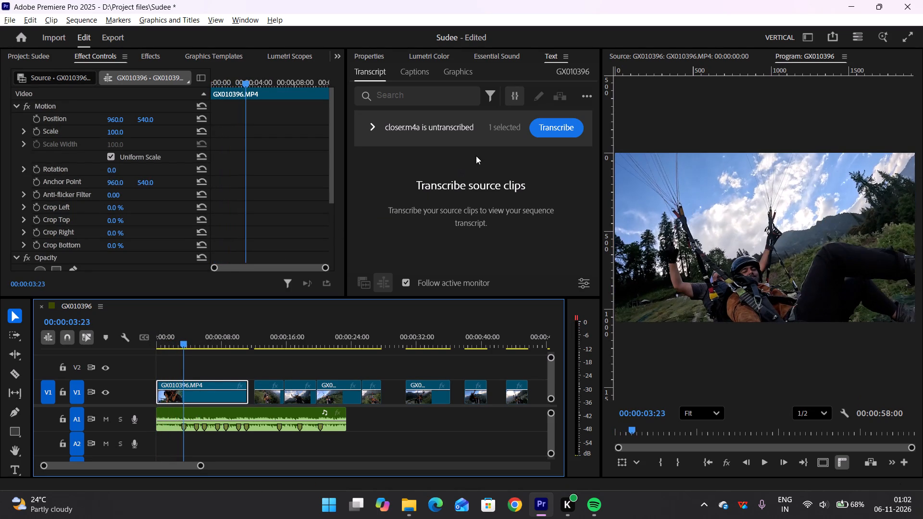
{"action": "left_click_drag", "start_coordinate": [183, 341], "coordinate": [130, 348]}
{"action": "key", "text": "space"}
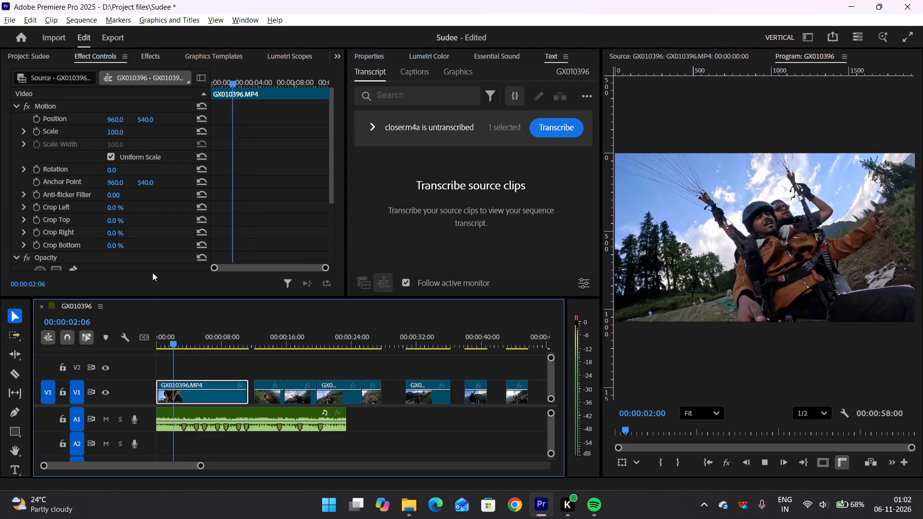
{"action": "key", "text": "space"}
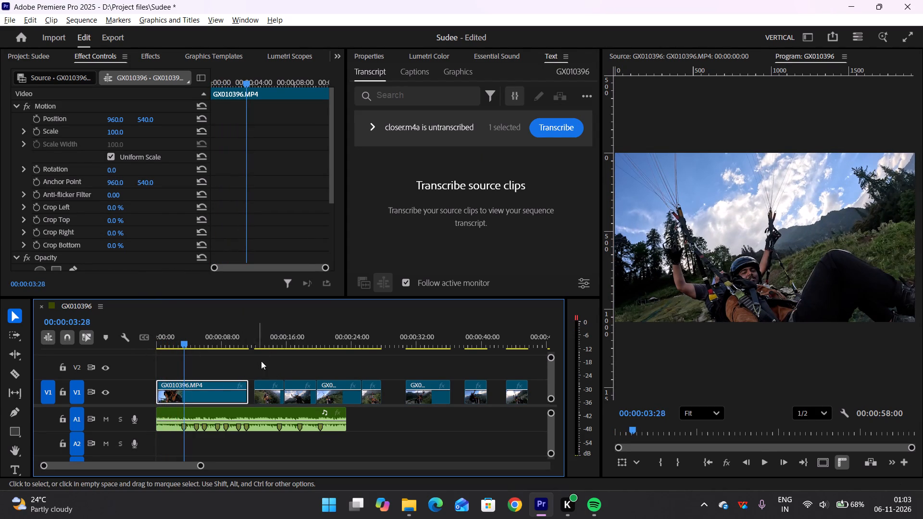
{"action": "key", "text": "c"}
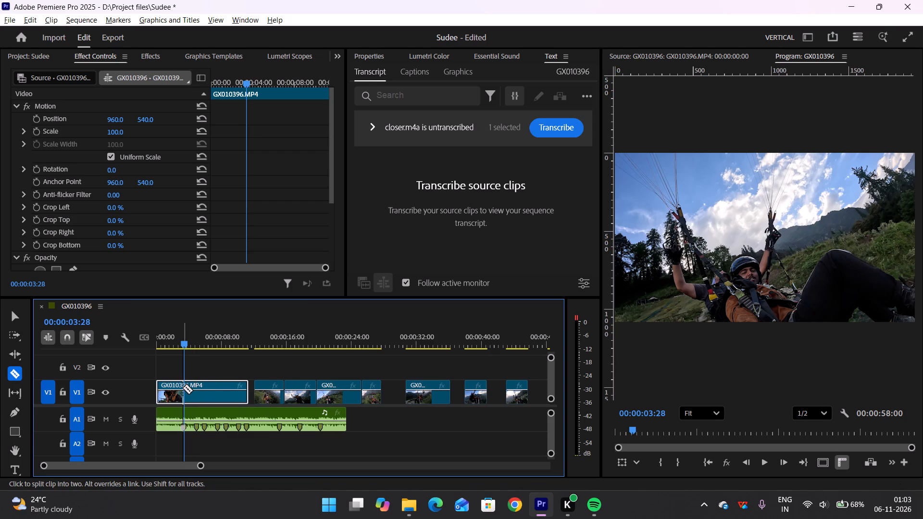
{"action": "left_click", "coordinate": [183, 389]}
{"action": "key", "text": "v"}
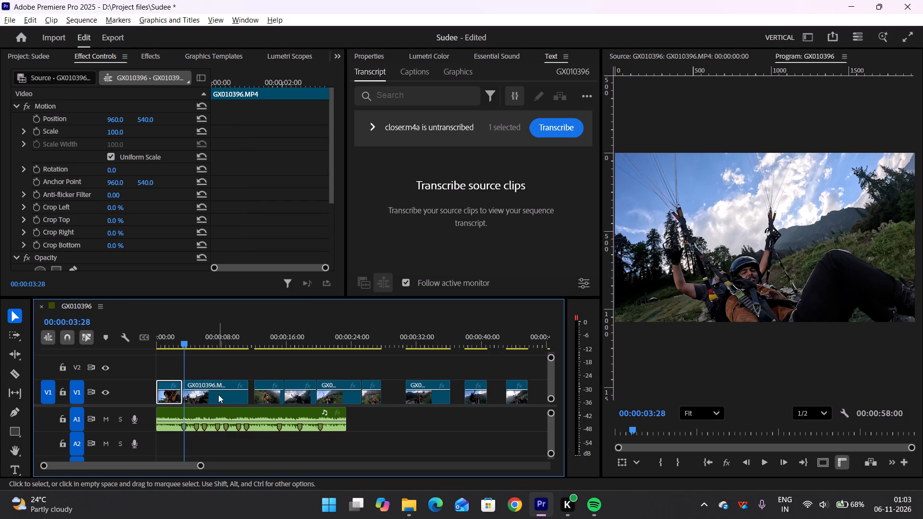
Move the second part of the split clip up to V2, clear of the first part, and hide track V2.
{"action": "left_click", "coordinate": [218, 395]}
{"action": "left_click_drag", "start_coordinate": [221, 401], "coordinate": [257, 365]}
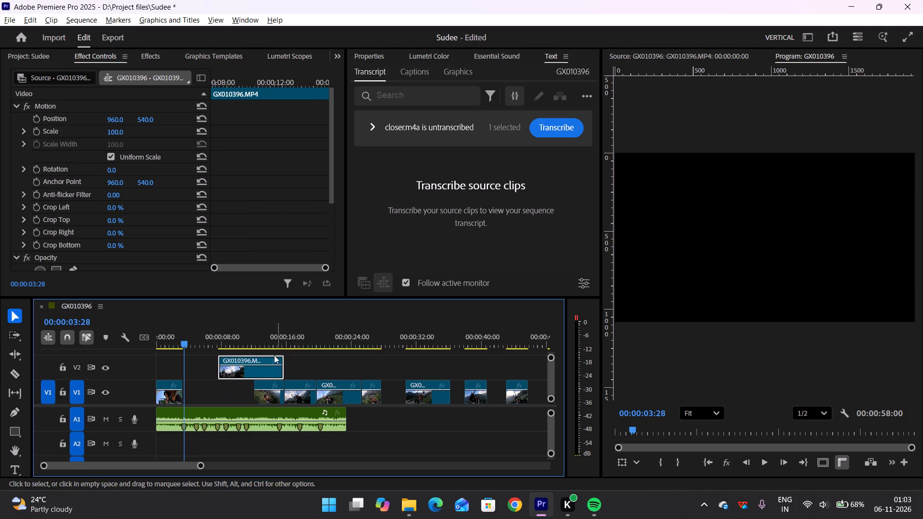
{"action": "left_click", "coordinate": [264, 340]}
{"action": "left_click", "coordinate": [108, 367]}
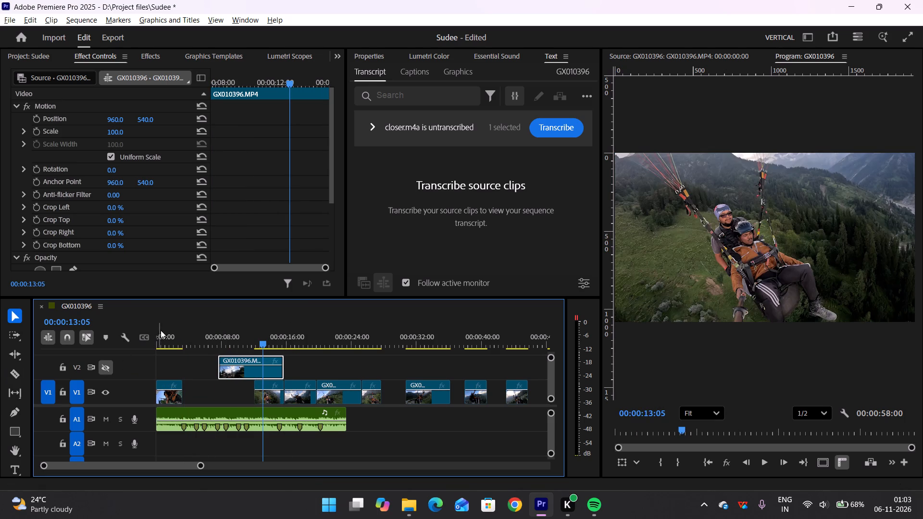
Skim the remaining clips, cut the distant paraglider clip at the end of V1 and paste it at 00:00:03:42.
{"action": "key", "text": "space"}
{"action": "key", "text": "space"}
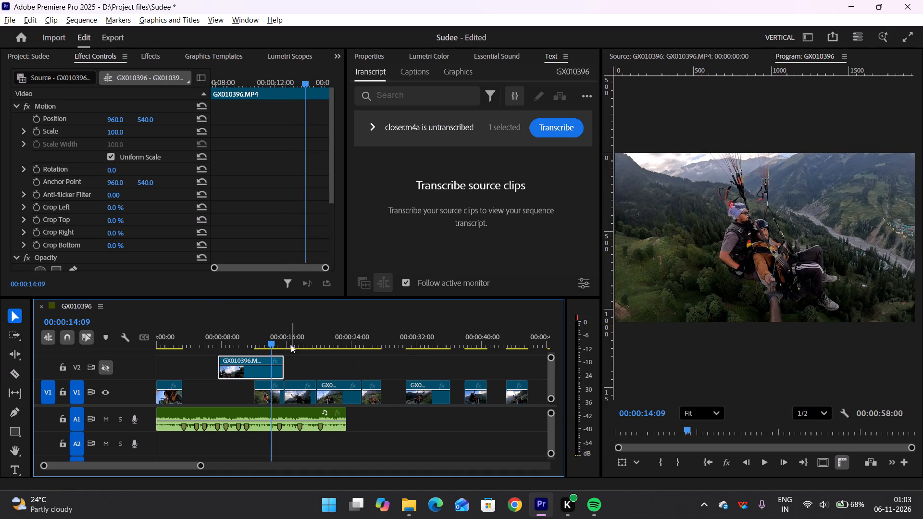
{"action": "left_click", "coordinate": [297, 338]}
{"action": "key", "text": "space"}
{"action": "key", "text": "space"}
{"action": "scroll", "coordinate": [373, 401], "scroll_direction": "left", "scroll_amount": 1}
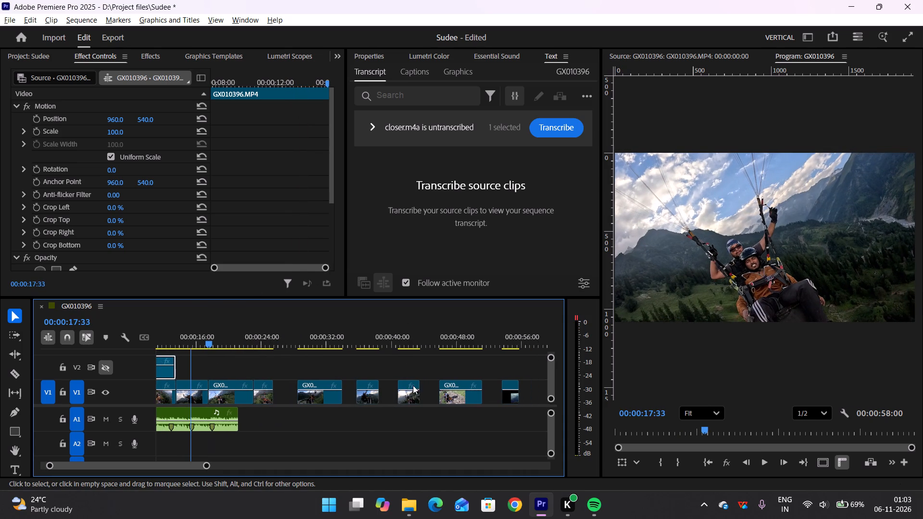
{"action": "left_click_drag", "start_coordinate": [459, 336], "coordinate": [509, 330]}
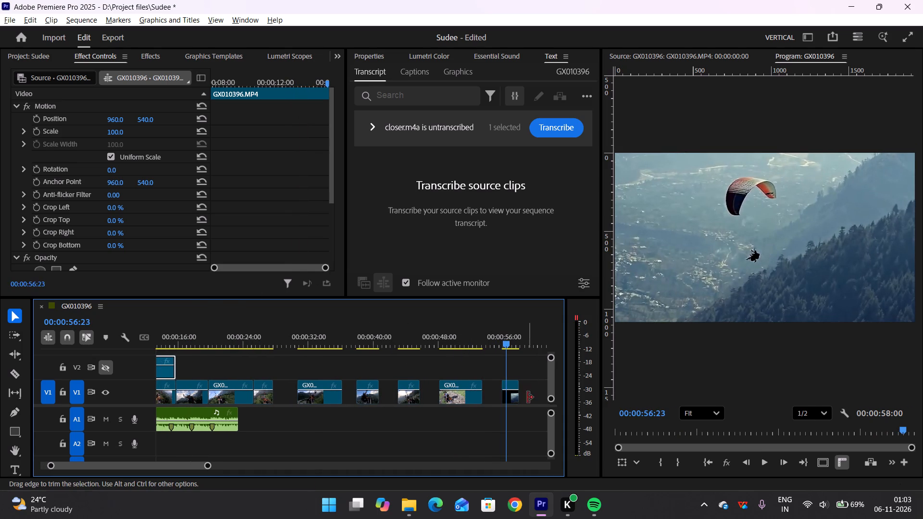
{"action": "left_click", "coordinate": [497, 394]}
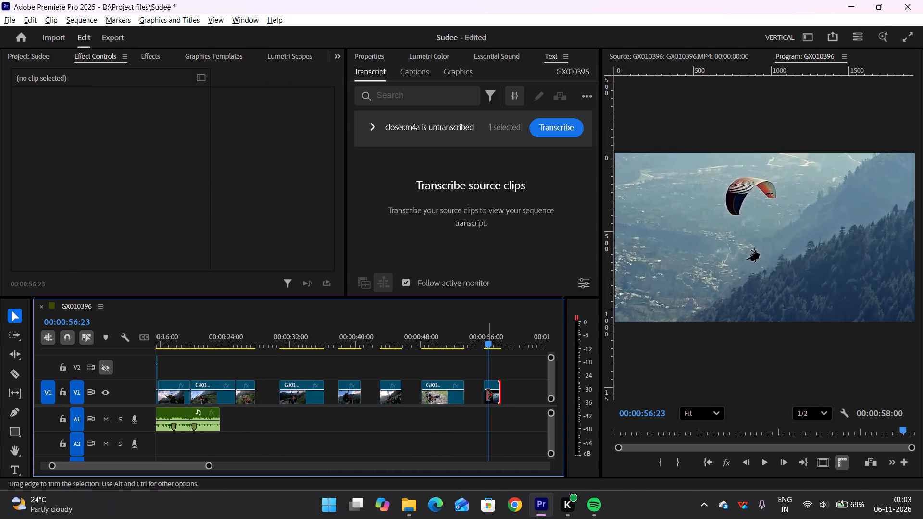
{"action": "left_click", "coordinate": [493, 397]}
{"action": "key", "text": "ctrl+x"}
{"action": "scroll", "coordinate": [489, 393], "scroll_direction": "right", "scroll_amount": 2}
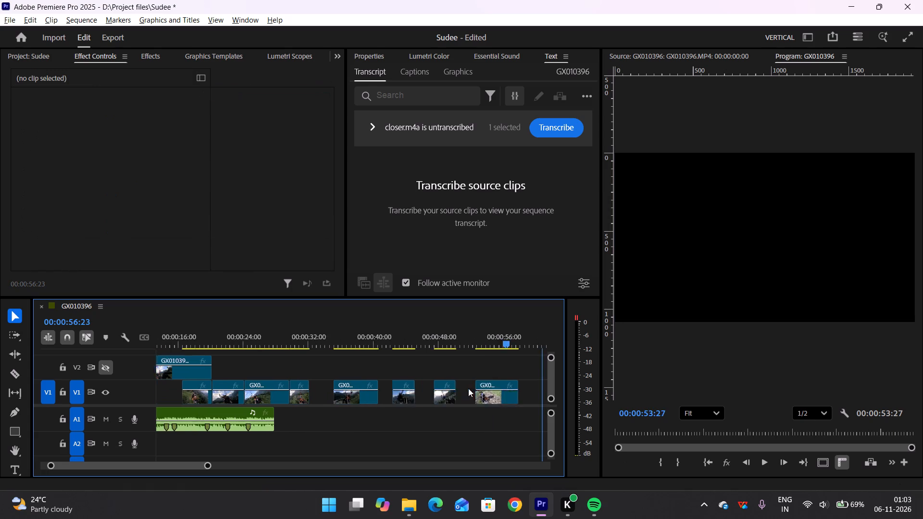
{"action": "scroll", "coordinate": [468, 388], "scroll_direction": "right", "scroll_amount": 8}
{"action": "left_click", "coordinate": [196, 334]}
{"action": "left_click", "coordinate": [188, 341]}
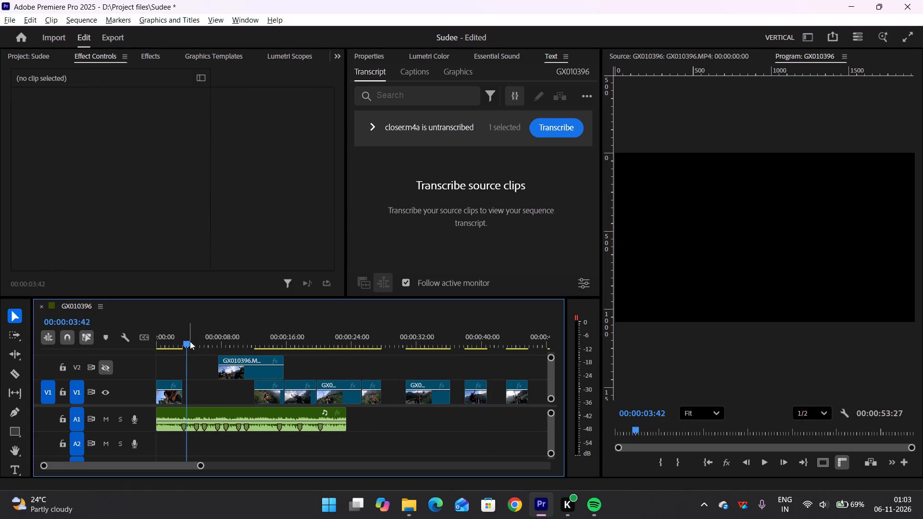
{"action": "key", "text": "ctrl+v"}
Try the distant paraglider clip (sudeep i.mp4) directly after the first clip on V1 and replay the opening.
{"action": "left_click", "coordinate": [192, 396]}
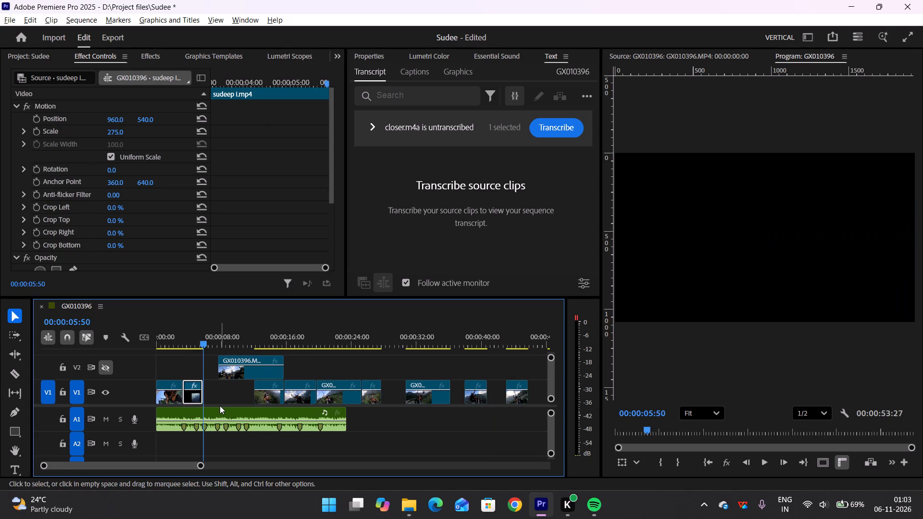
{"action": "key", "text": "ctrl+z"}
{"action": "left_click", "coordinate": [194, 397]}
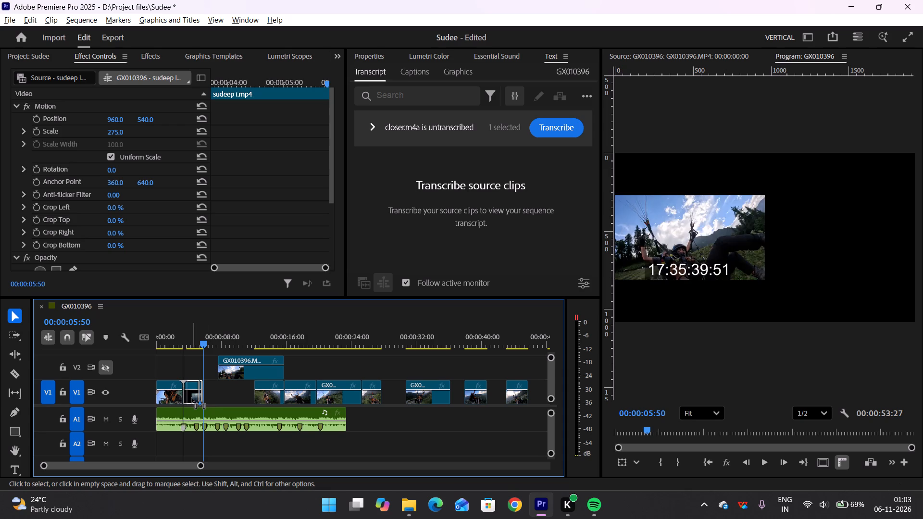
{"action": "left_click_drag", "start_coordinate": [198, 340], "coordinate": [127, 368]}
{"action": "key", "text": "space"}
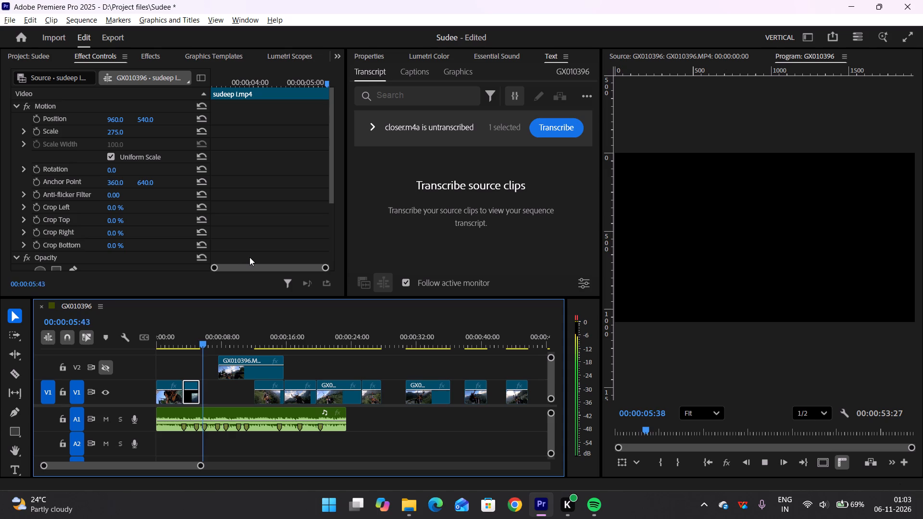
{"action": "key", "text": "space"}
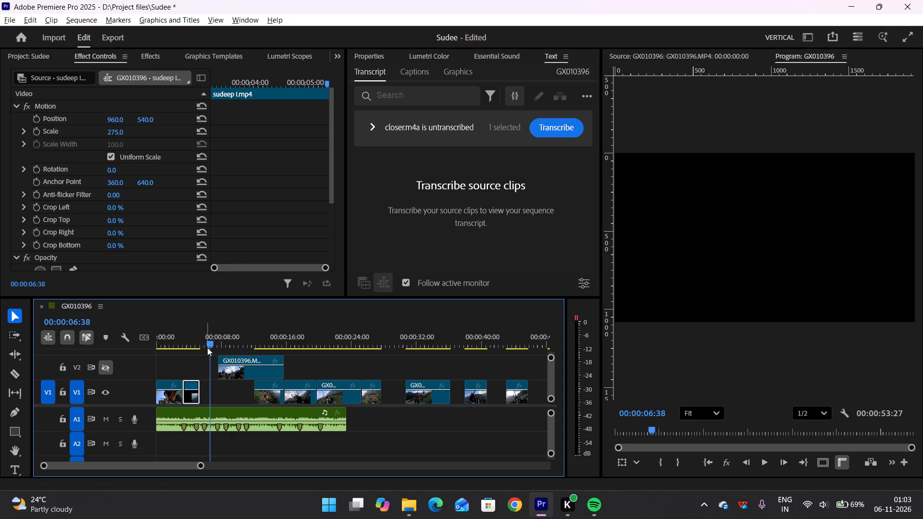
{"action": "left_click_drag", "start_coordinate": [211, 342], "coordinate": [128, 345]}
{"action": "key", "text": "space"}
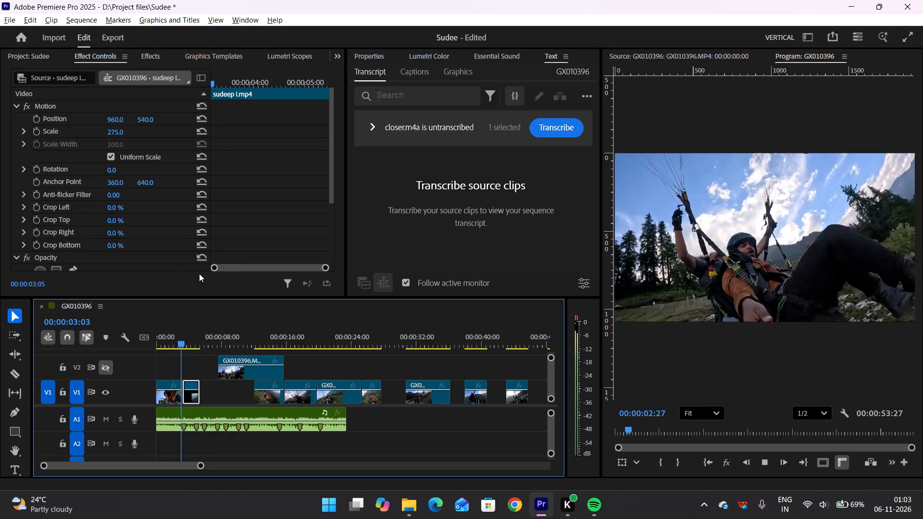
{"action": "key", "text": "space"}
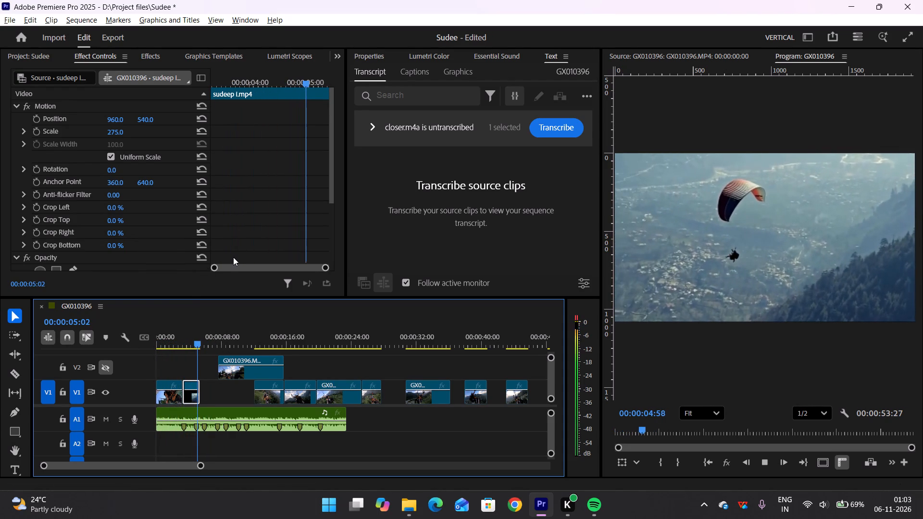
Move the sudeep i.mp4 clip along V1 to start at the fourth beat marker on closer.m4a.
{"action": "left_click_drag", "start_coordinate": [192, 396], "coordinate": [204, 399]}
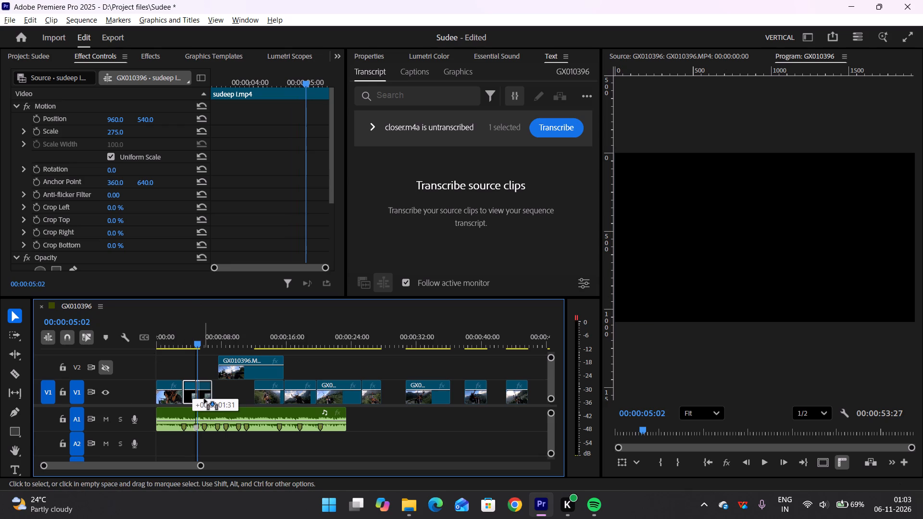
{"action": "left_click_drag", "start_coordinate": [204, 399], "coordinate": [195, 402]}
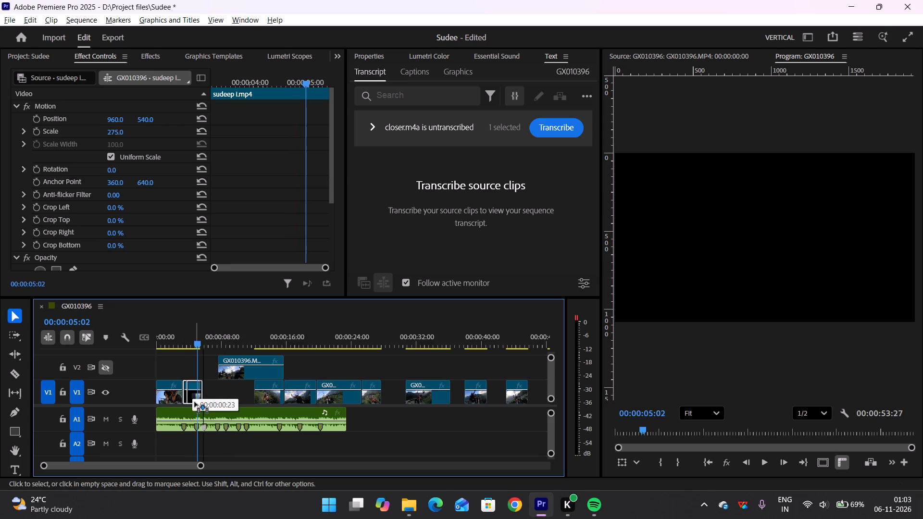
{"action": "left_click_drag", "start_coordinate": [195, 402], "coordinate": [215, 394]}
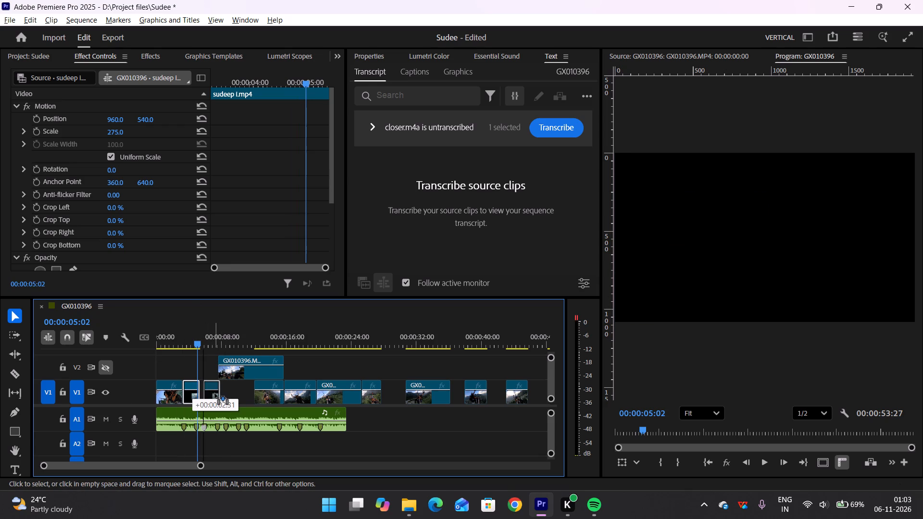
{"action": "left_click_drag", "start_coordinate": [215, 394], "coordinate": [224, 396]}
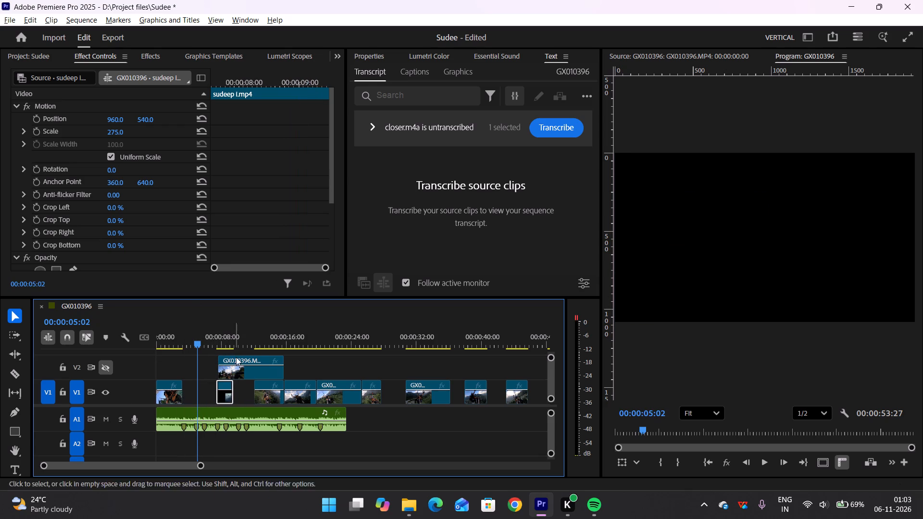
Move the GX010396.MP4 clip of the two paragliders over the green hillside directly after the first V1 clip and replay the cut.
{"action": "left_click", "coordinate": [265, 333]}
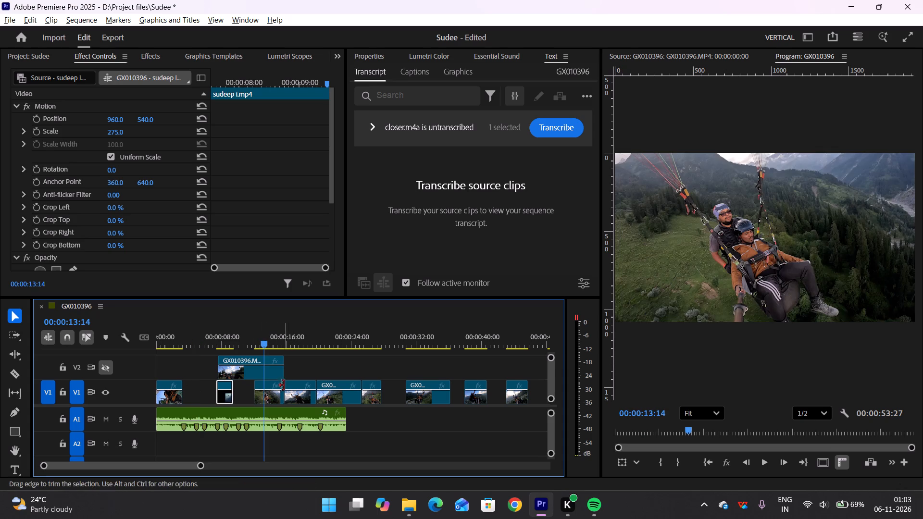
{"action": "left_click_drag", "start_coordinate": [270, 398], "coordinate": [199, 398]}
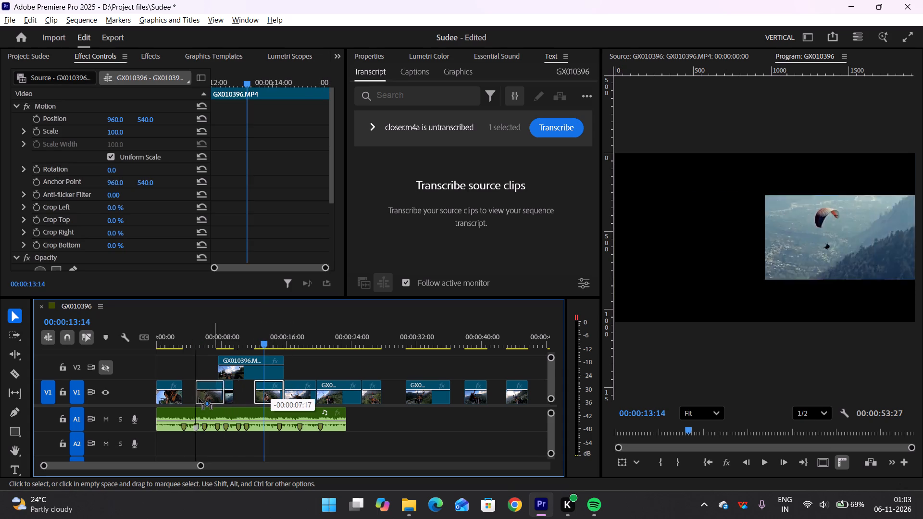
{"action": "left_click_drag", "start_coordinate": [199, 398], "coordinate": [201, 396]}
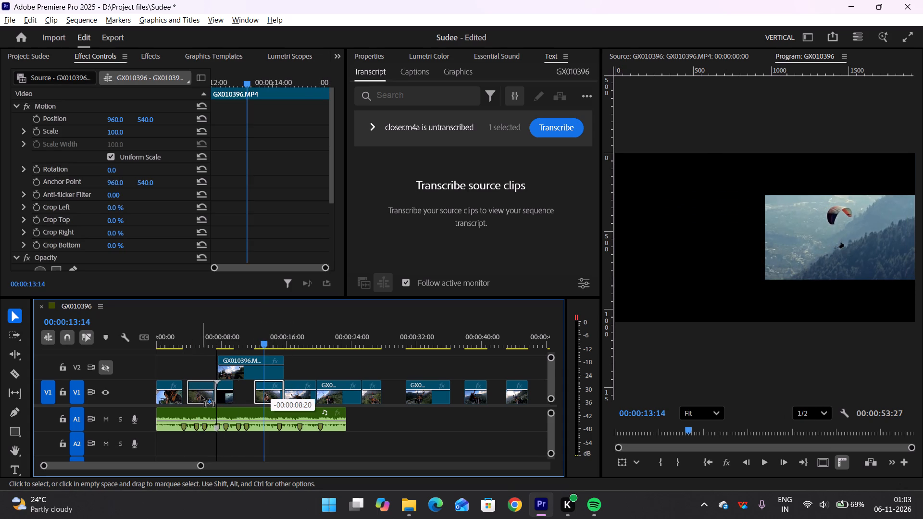
{"action": "left_click_drag", "start_coordinate": [201, 396], "coordinate": [195, 401]}
{"action": "left_click_drag", "start_coordinate": [198, 339], "coordinate": [119, 344]}
{"action": "key", "text": "space"}
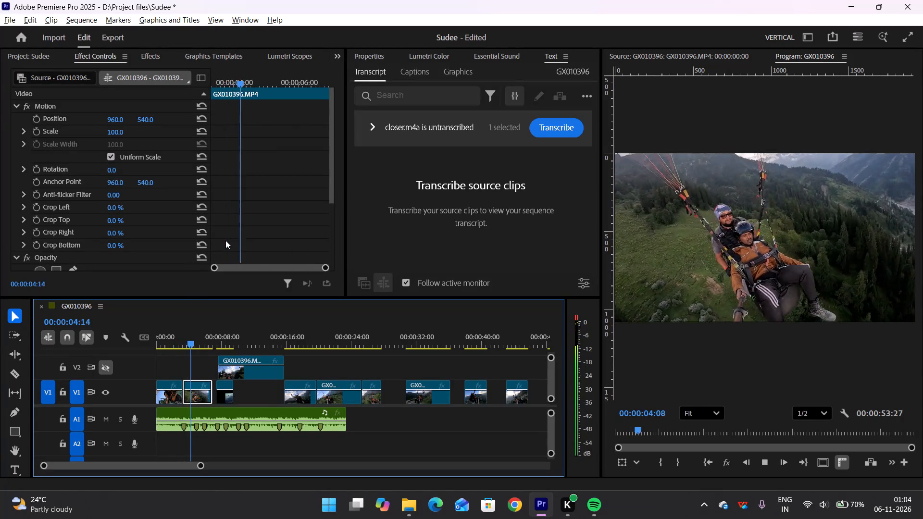
{"action": "key", "text": "space"}
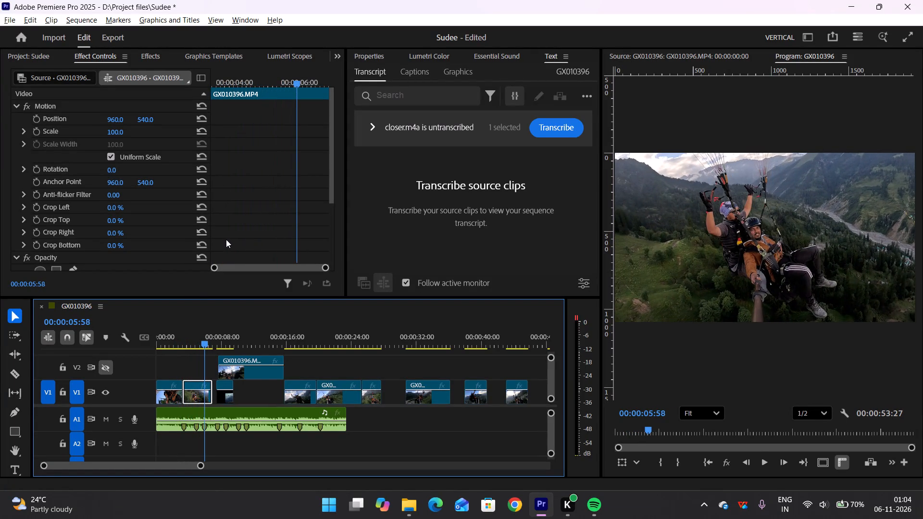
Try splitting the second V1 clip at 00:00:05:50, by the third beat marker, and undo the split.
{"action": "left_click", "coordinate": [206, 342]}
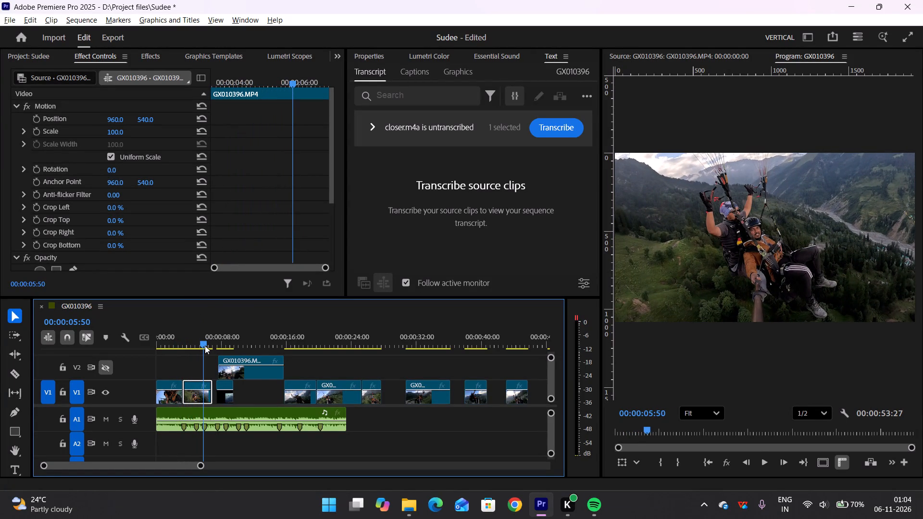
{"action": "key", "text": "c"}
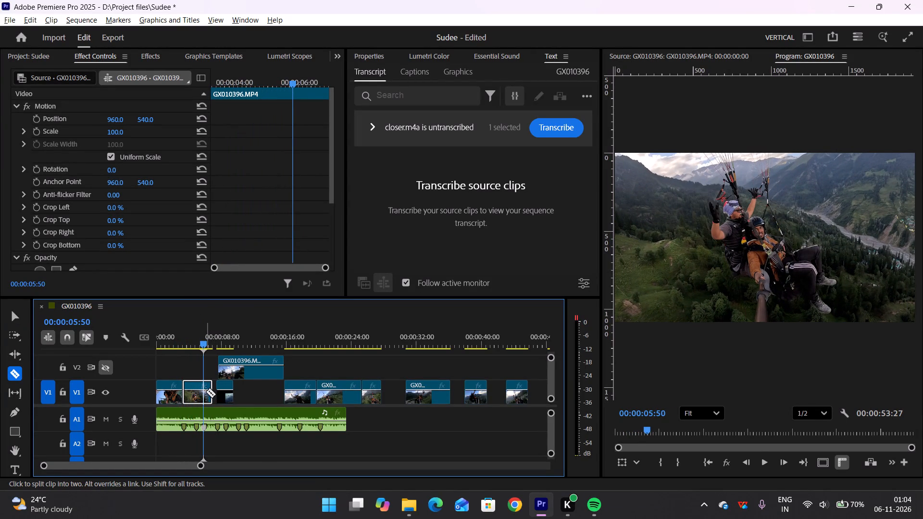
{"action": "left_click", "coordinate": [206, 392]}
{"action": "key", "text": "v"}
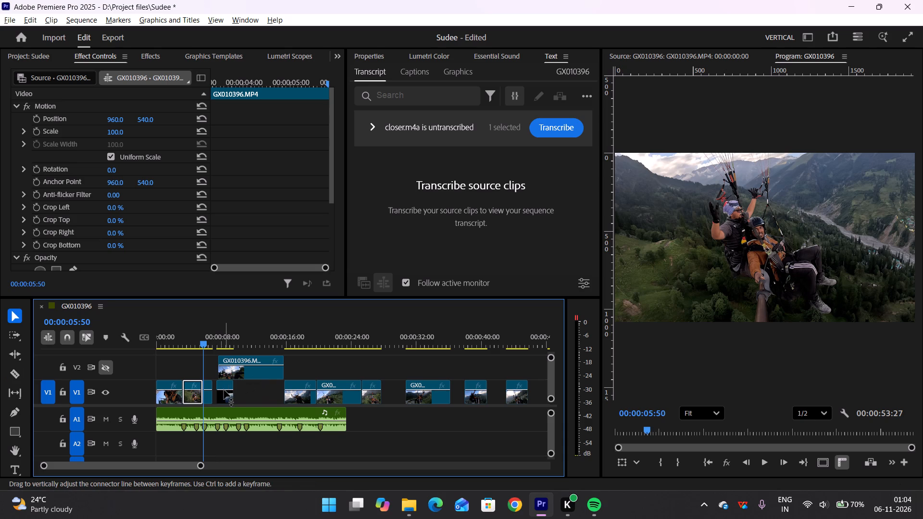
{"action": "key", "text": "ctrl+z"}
Replay the transition into the second V1 clip and split that clip at 00:00:03:53.
{"action": "left_click_drag", "start_coordinate": [202, 340], "coordinate": [155, 345]}
{"action": "key", "text": "space"}
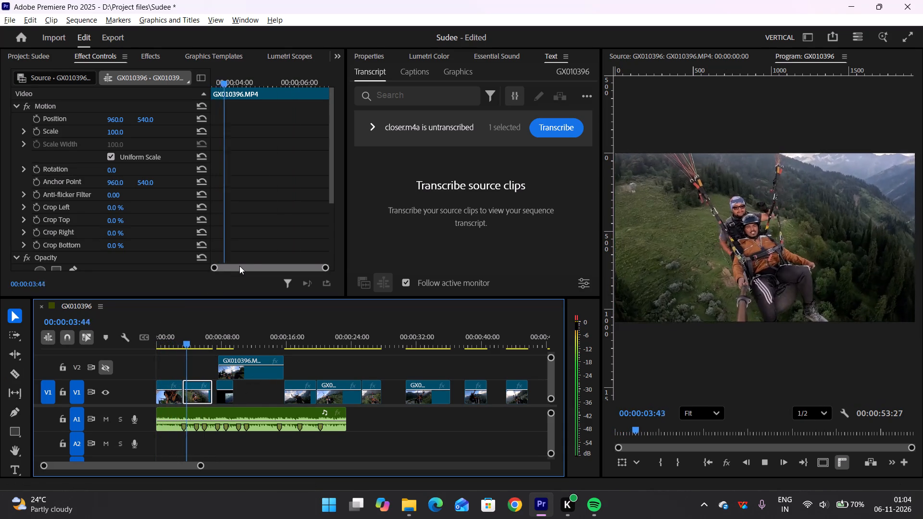
{"action": "key", "text": "space"}
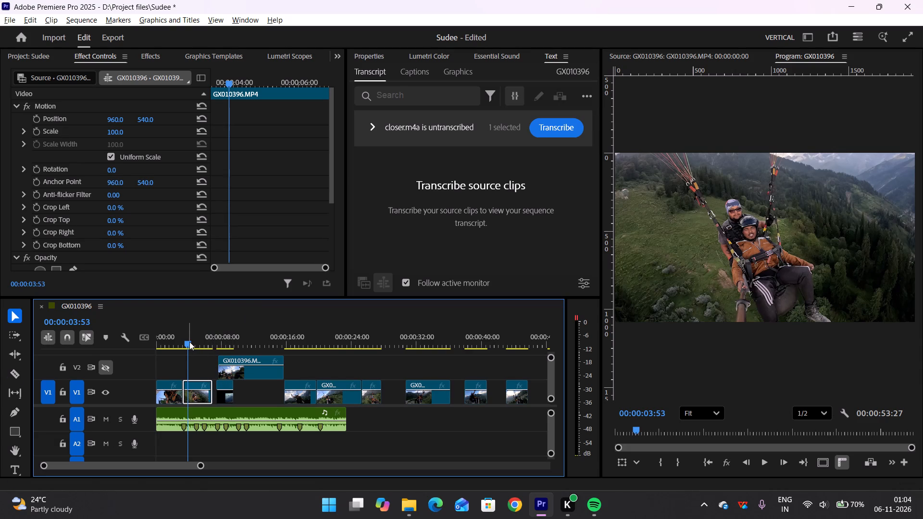
{"action": "key", "text": "c"}
{"action": "left_click", "coordinate": [189, 393]}
{"action": "key", "text": "v"}
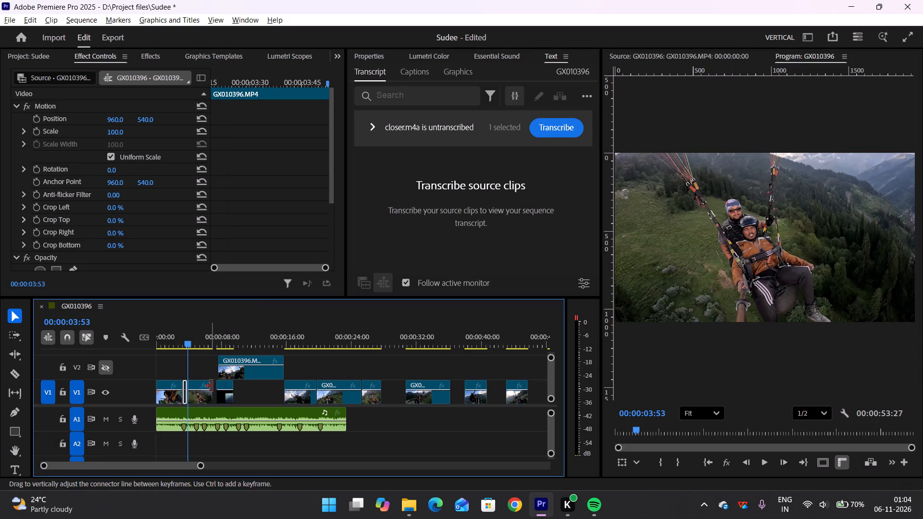
Split the second clip again at about 00:00:04:19 and move its remaining part up to V2, just before the clip already there.
{"action": "key", "text": "c"}
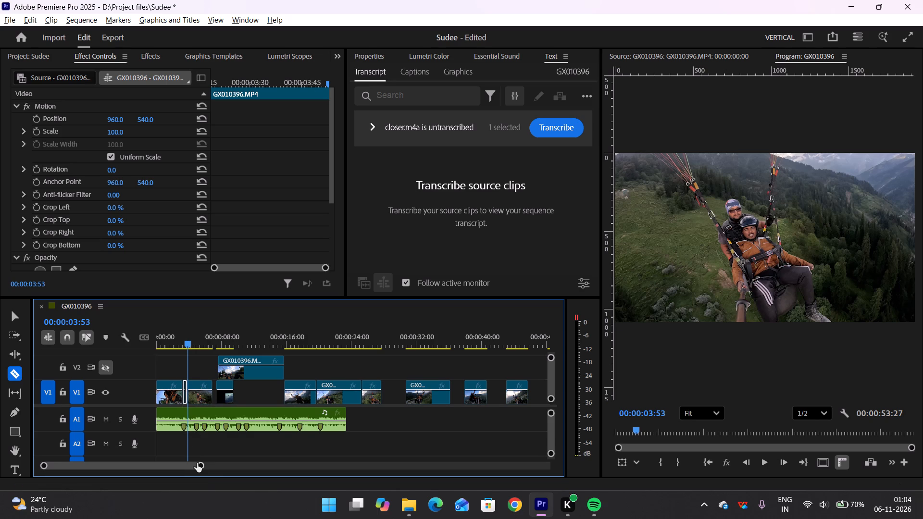
{"action": "left_click_drag", "start_coordinate": [200, 464], "coordinate": [159, 457]}
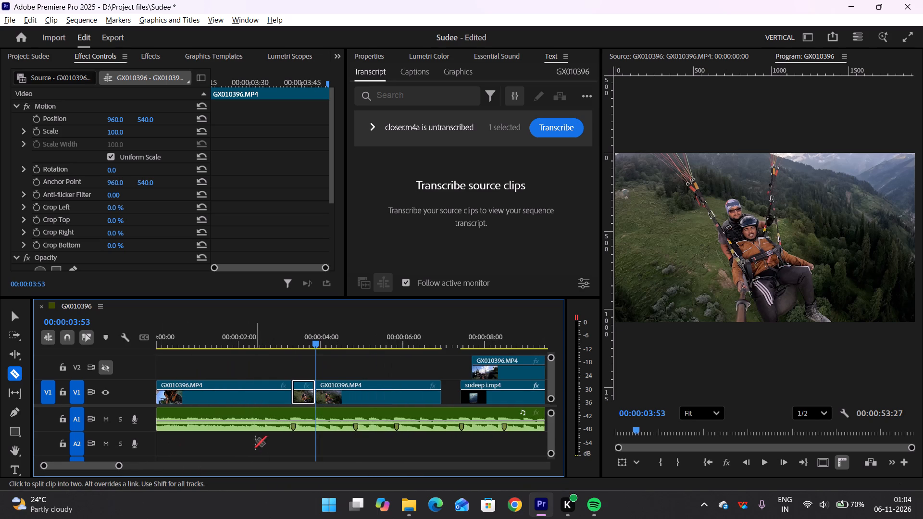
{"action": "left_click", "coordinate": [334, 392]}
{"action": "key", "text": "v"}
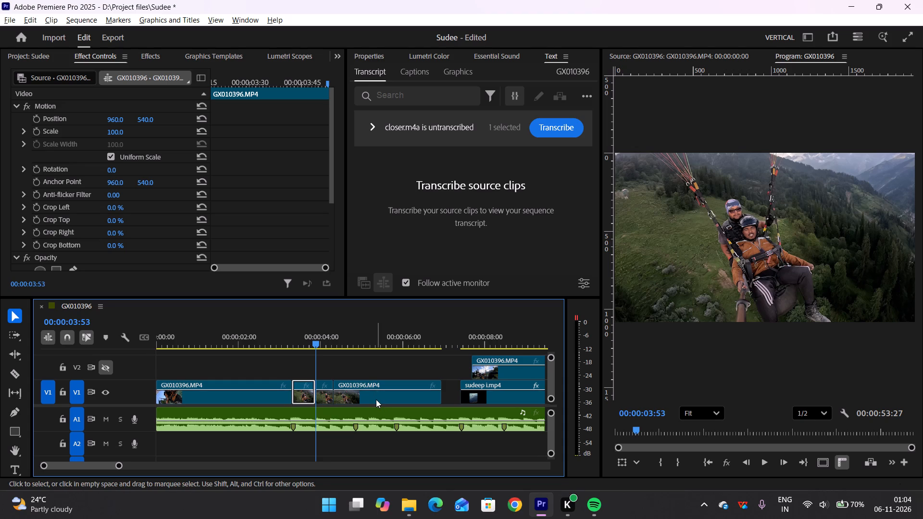
{"action": "left_click", "coordinate": [376, 399]}
{"action": "left_click_drag", "start_coordinate": [376, 399], "coordinate": [412, 366]}
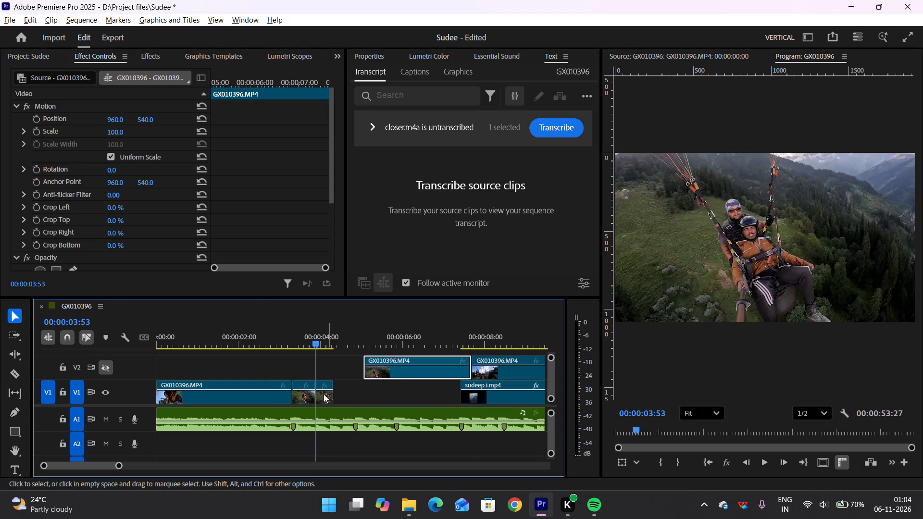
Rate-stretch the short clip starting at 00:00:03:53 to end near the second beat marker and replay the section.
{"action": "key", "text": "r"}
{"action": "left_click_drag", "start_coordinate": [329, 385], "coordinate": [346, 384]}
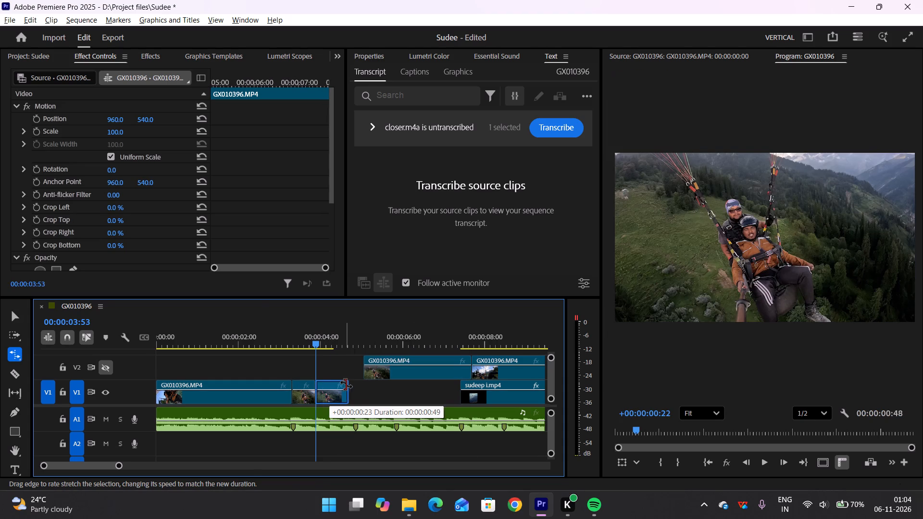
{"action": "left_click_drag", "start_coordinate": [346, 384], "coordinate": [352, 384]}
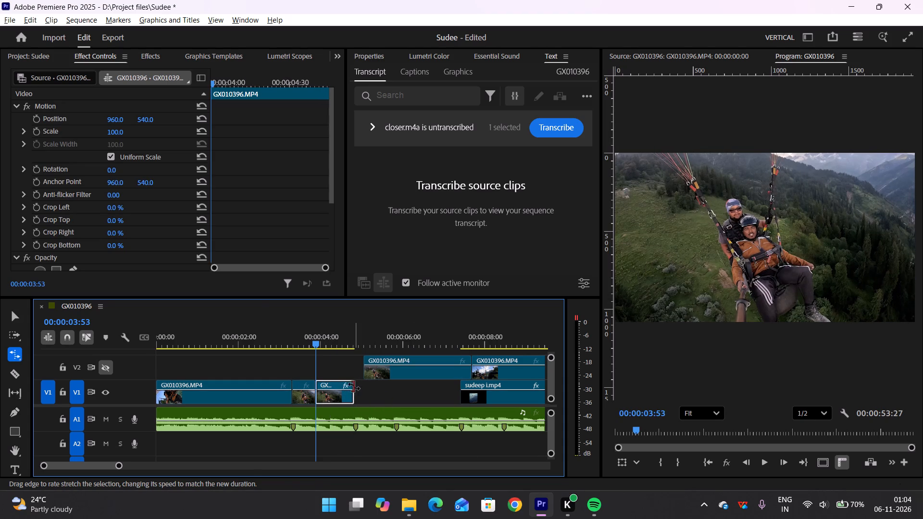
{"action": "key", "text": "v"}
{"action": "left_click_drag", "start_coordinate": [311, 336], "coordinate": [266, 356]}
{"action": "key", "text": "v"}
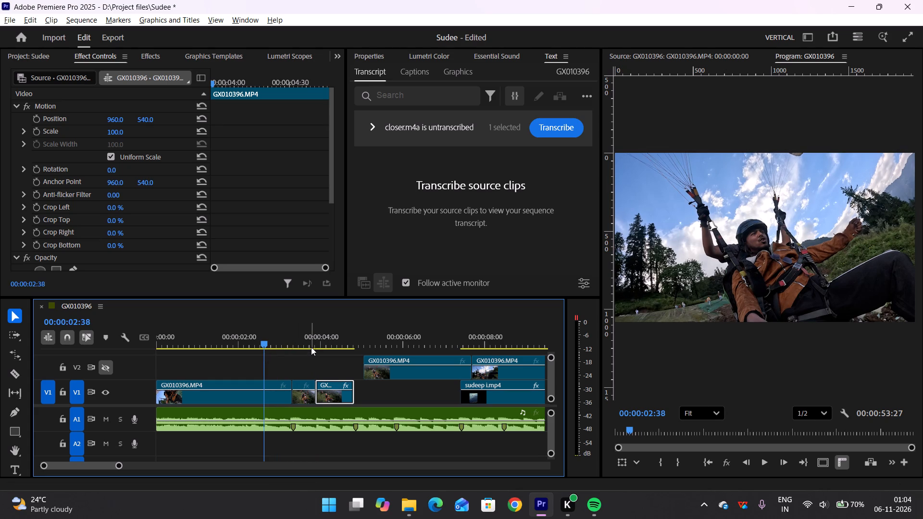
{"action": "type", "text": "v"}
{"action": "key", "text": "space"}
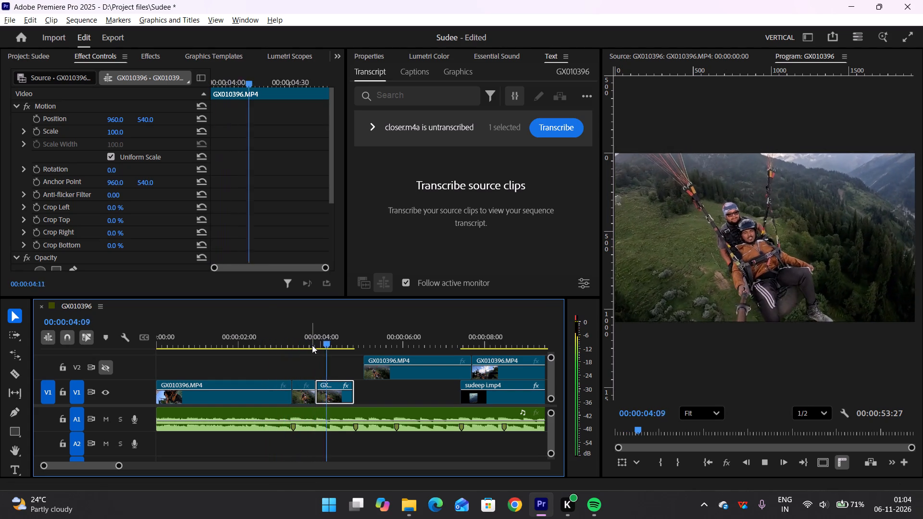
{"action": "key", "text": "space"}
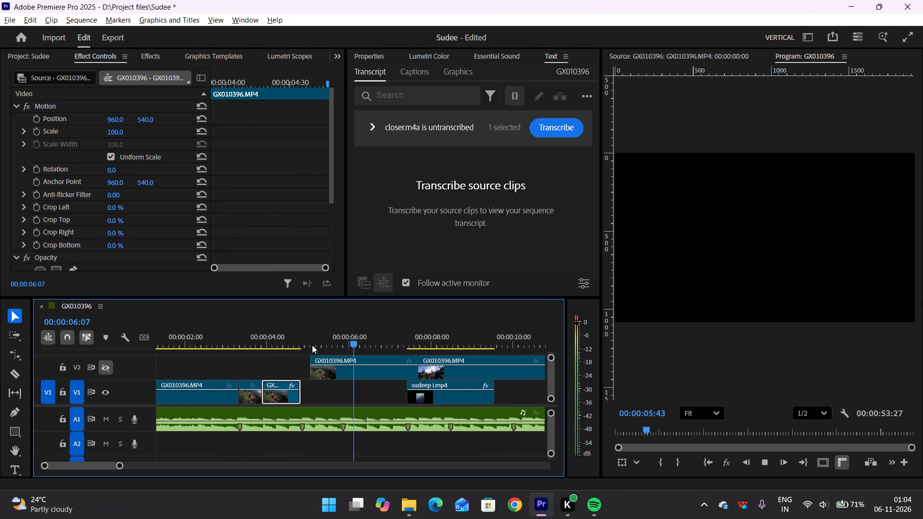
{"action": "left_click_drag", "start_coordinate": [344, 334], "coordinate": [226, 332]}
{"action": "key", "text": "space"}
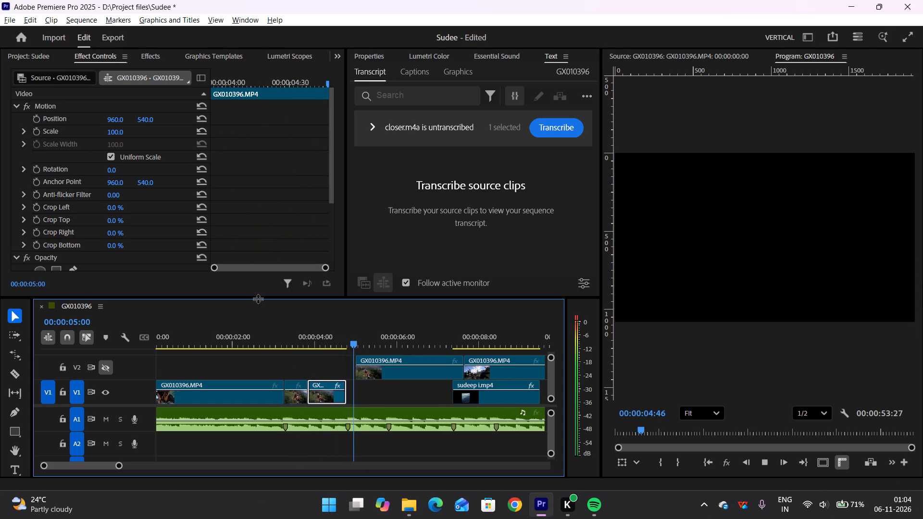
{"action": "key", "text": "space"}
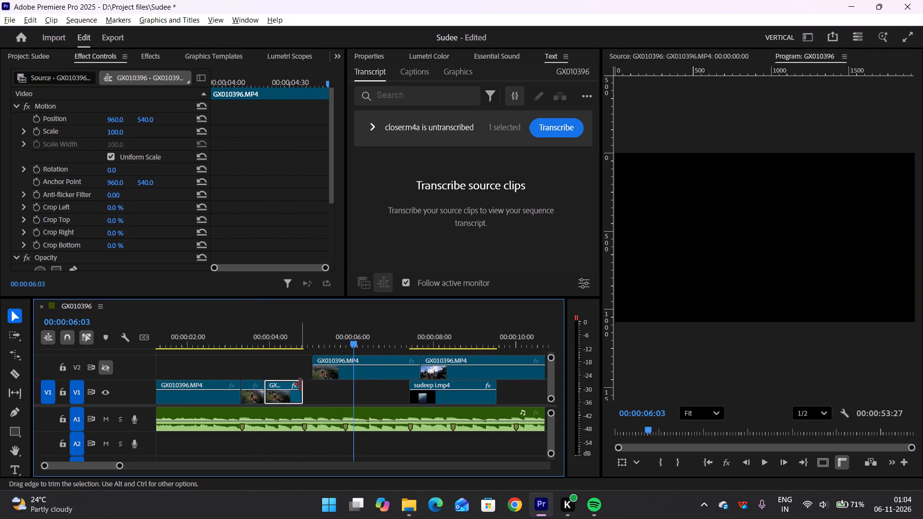
Rate-stretch the short clip starting at 00:00:03:53 out to about the third beat marker on closer.m4a and replay it.
{"action": "key", "text": "r"}
{"action": "left_click_drag", "start_coordinate": [303, 390], "coordinate": [341, 398]}
{"action": "key", "text": "v"}
{"action": "scroll", "coordinate": [341, 372], "scroll_direction": "right", "scroll_amount": 10}
{"action": "left_click_drag", "start_coordinate": [303, 345], "coordinate": [250, 339]}
{"action": "left_click_drag", "start_coordinate": [252, 337], "coordinate": [77, 311]}
{"action": "key", "text": "space"}
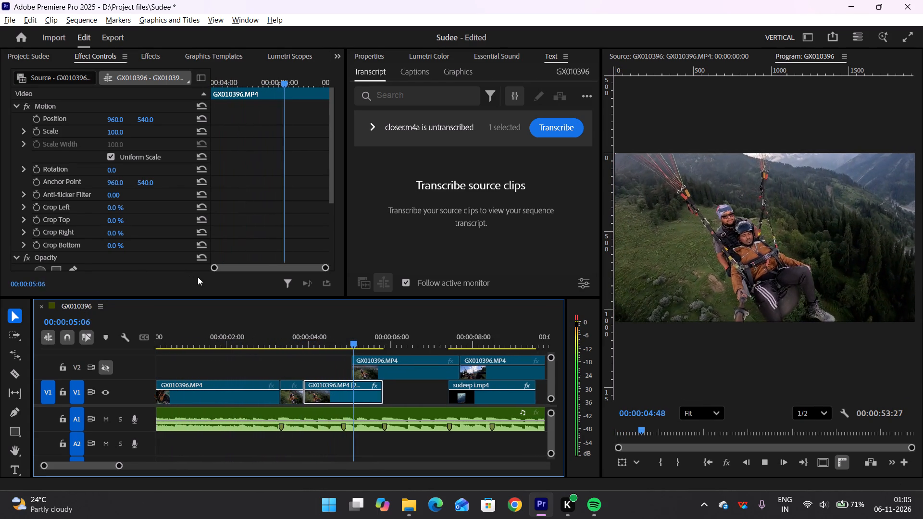
{"action": "key", "text": "space"}
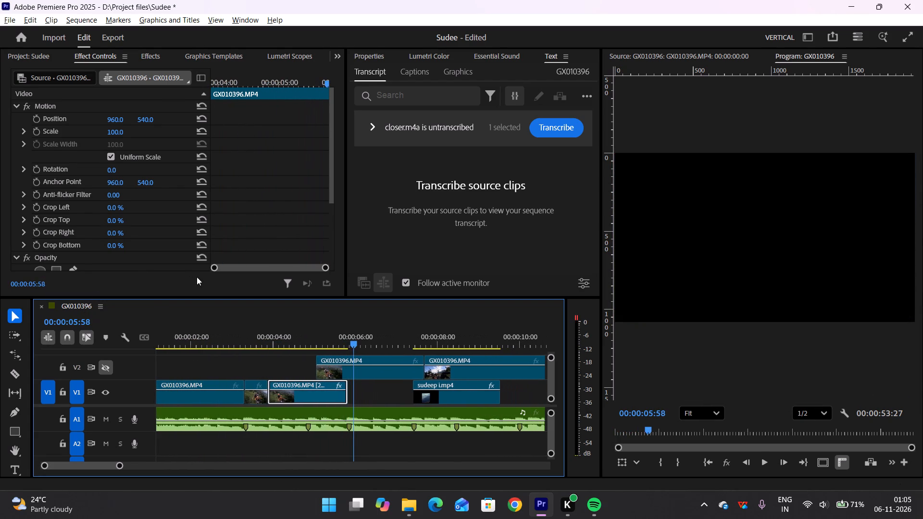
Move the short GX010396.MP4 clip on V2 about two seconds earlier, above the first cuts on V1.
{"action": "left_click", "coordinate": [365, 374]}
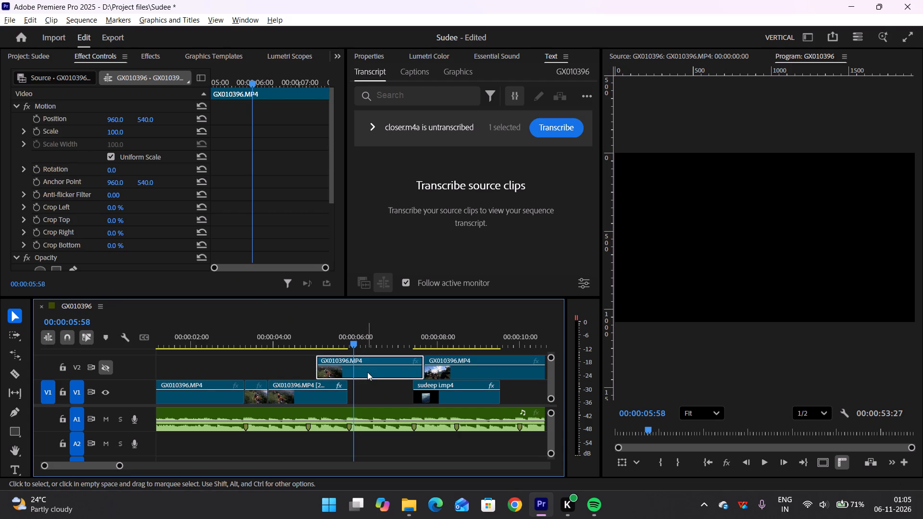
{"action": "key", "text": "grave"}
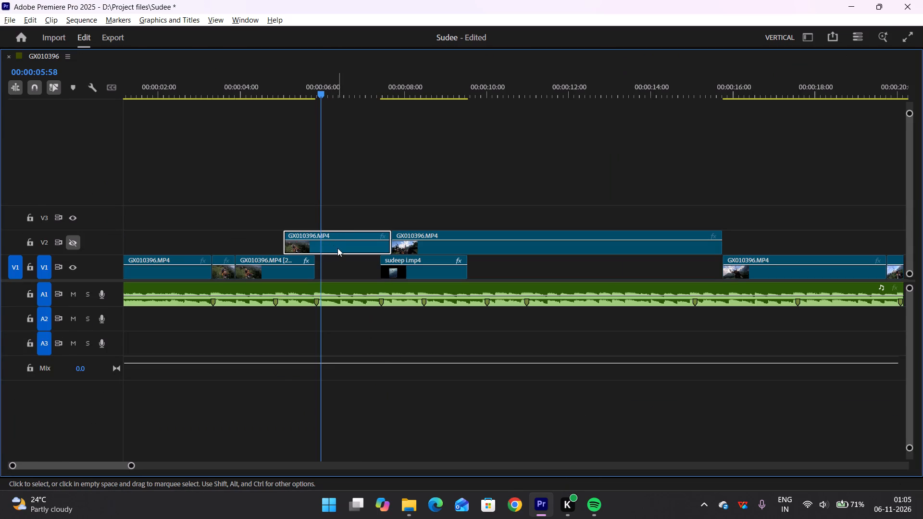
{"action": "left_click_drag", "start_coordinate": [337, 248], "coordinate": [250, 246]}
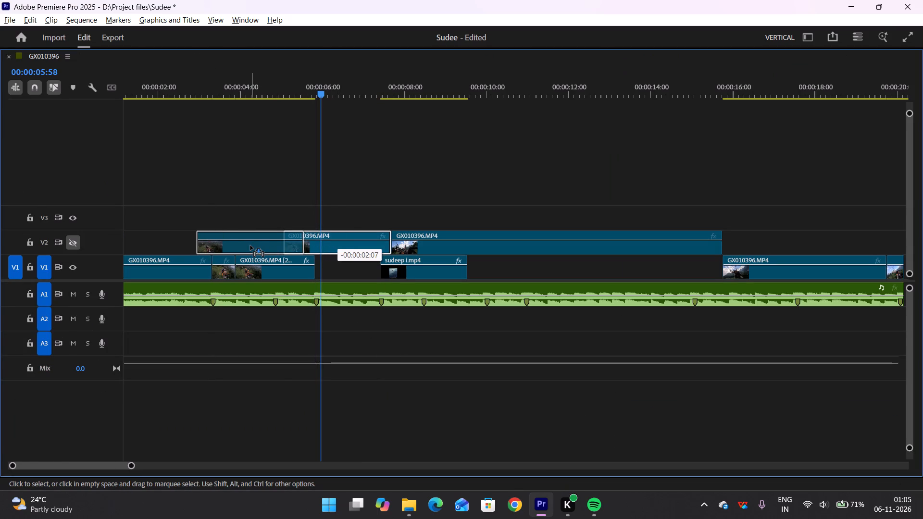
{"action": "left_click_drag", "start_coordinate": [250, 246], "coordinate": [250, 244]}
Play the sequence from the start through the sudeep i.mp4 clip to about 00:00:11:06 to check the cuts against the music.
{"action": "scroll", "coordinate": [308, 199], "scroll_direction": "right", "scroll_amount": 4}
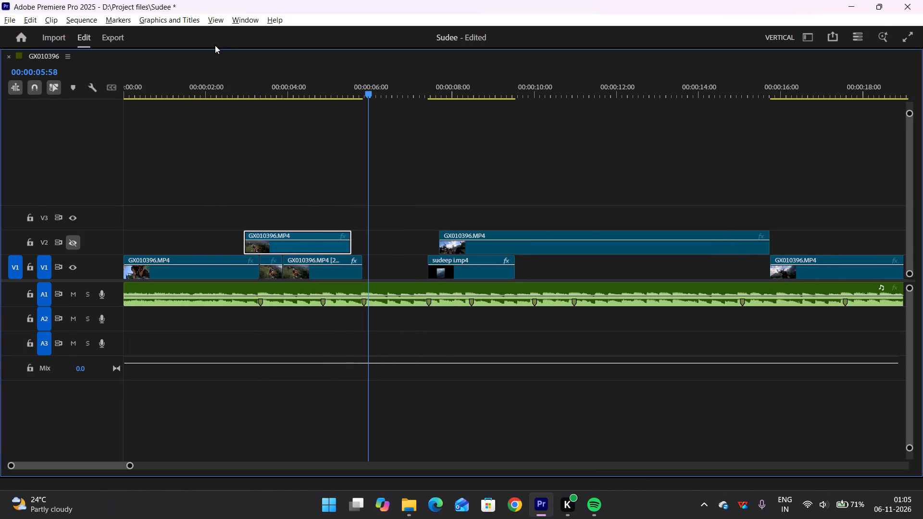
{"action": "left_click_drag", "start_coordinate": [217, 88], "coordinate": [150, 90]}
{"action": "left_click_drag", "start_coordinate": [149, 95], "coordinate": [102, 97]}
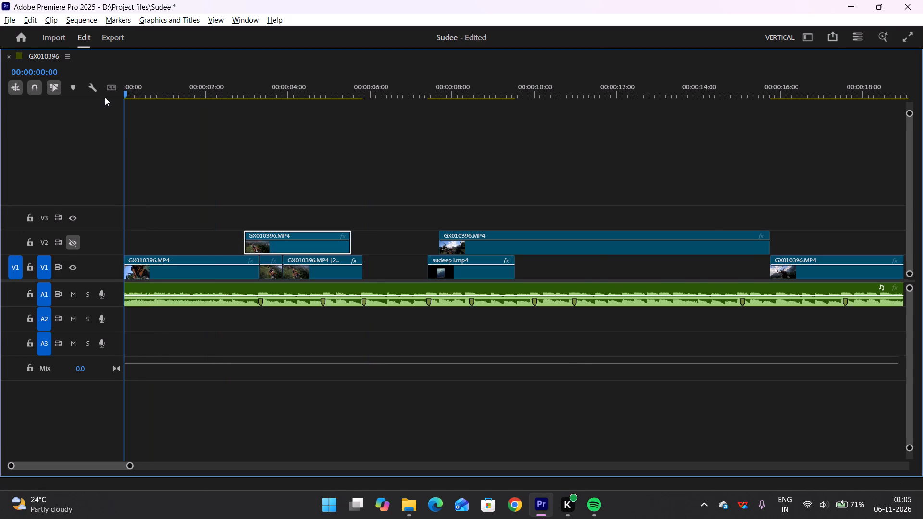
{"action": "key", "text": "grave"}
{"action": "key", "text": "space"}
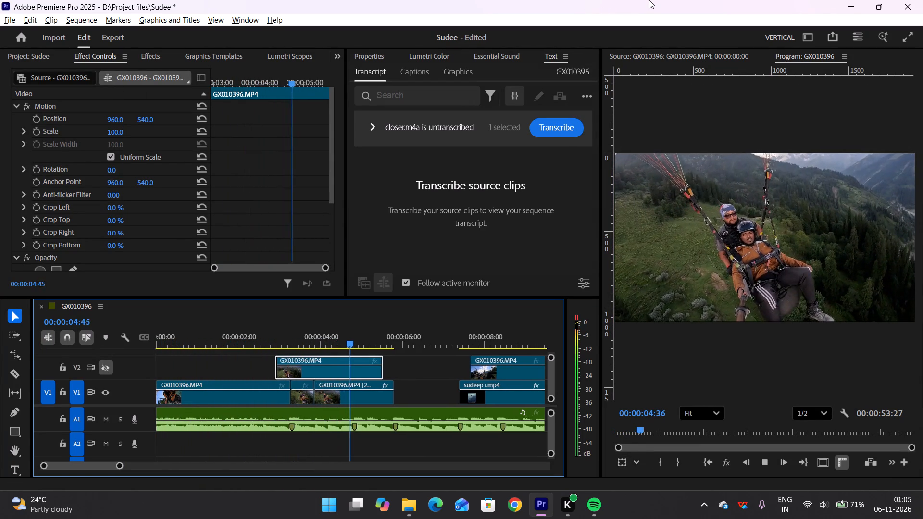
{"action": "key", "text": "space"}
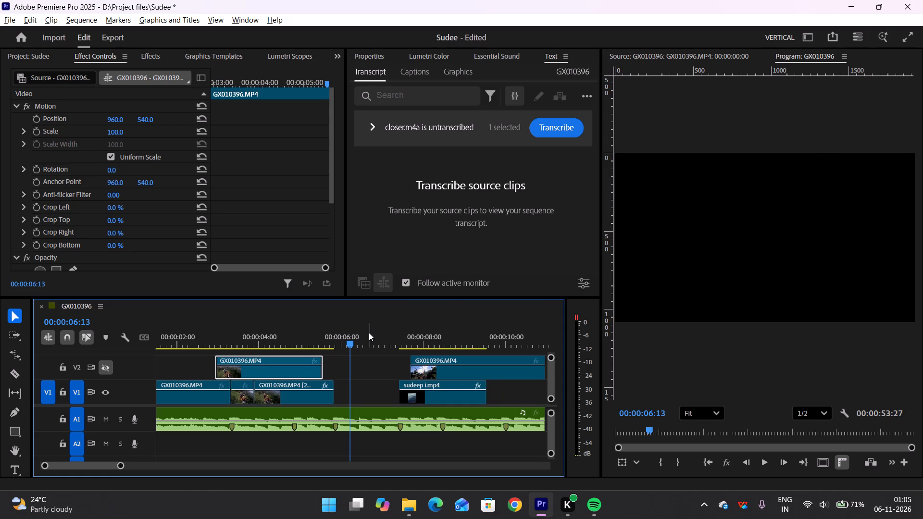
{"action": "key", "text": "c"}
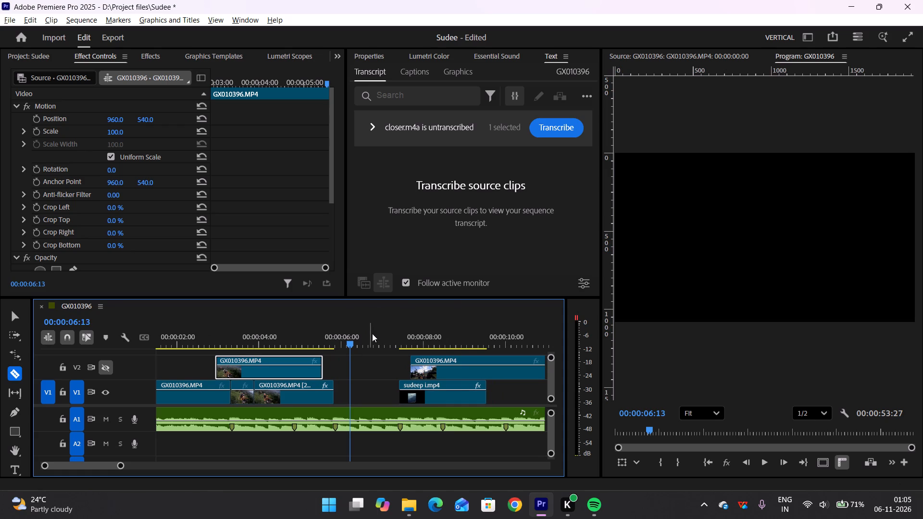
{"action": "key", "text": "space"}
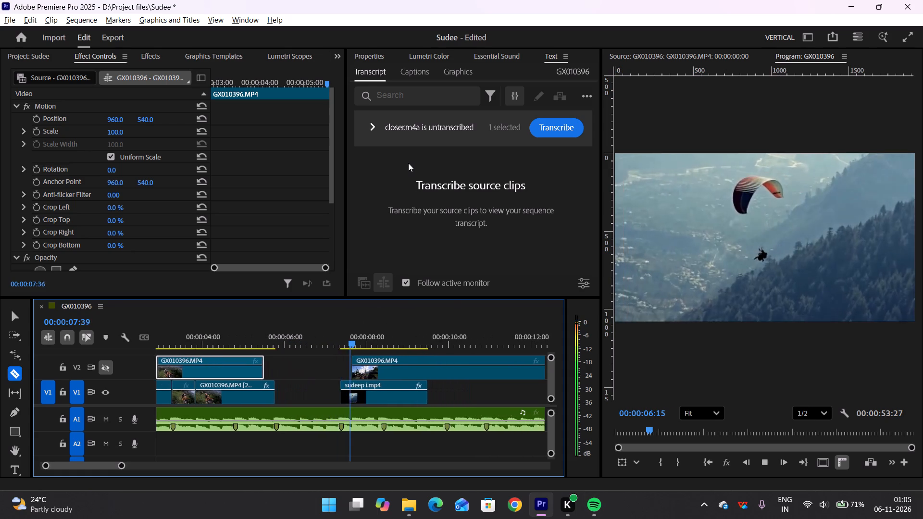
{"action": "key", "text": "space"}
{"action": "key", "text": "space"}
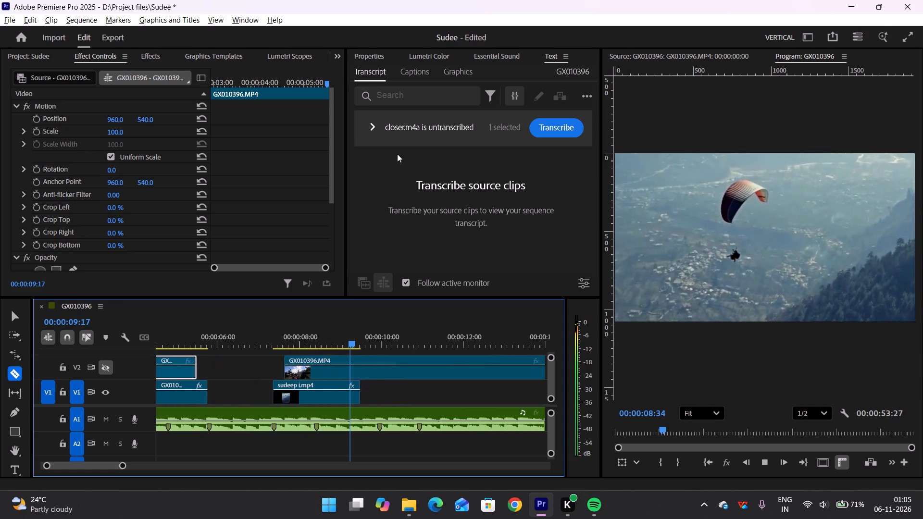
{"action": "key", "text": "space"}
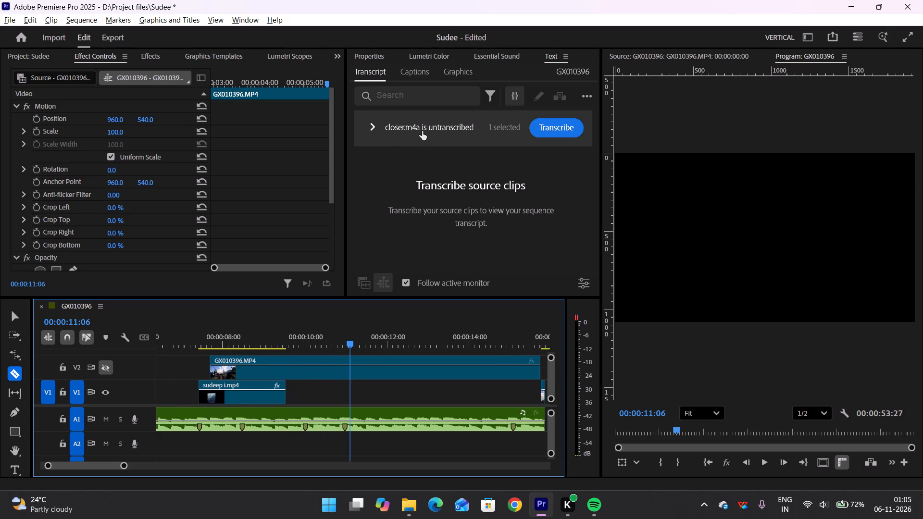
Turn on V2 visibility, preview its long clip from 00:00:07:58, and hide V2 again.
{"action": "scroll", "coordinate": [411, 462], "scroll_direction": "right", "scroll_amount": 2}
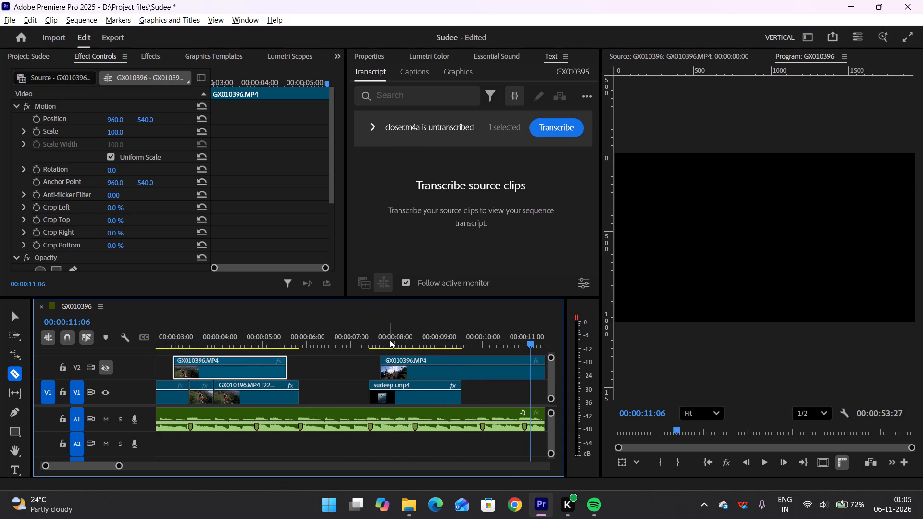
{"action": "left_click_drag", "start_coordinate": [390, 340], "coordinate": [395, 346]}
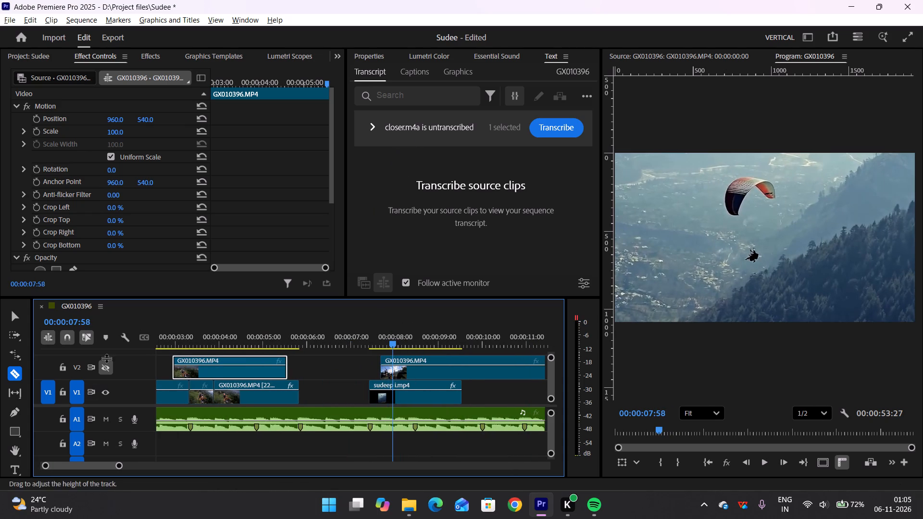
{"action": "left_click", "coordinate": [109, 368]}
{"action": "key", "text": "space"}
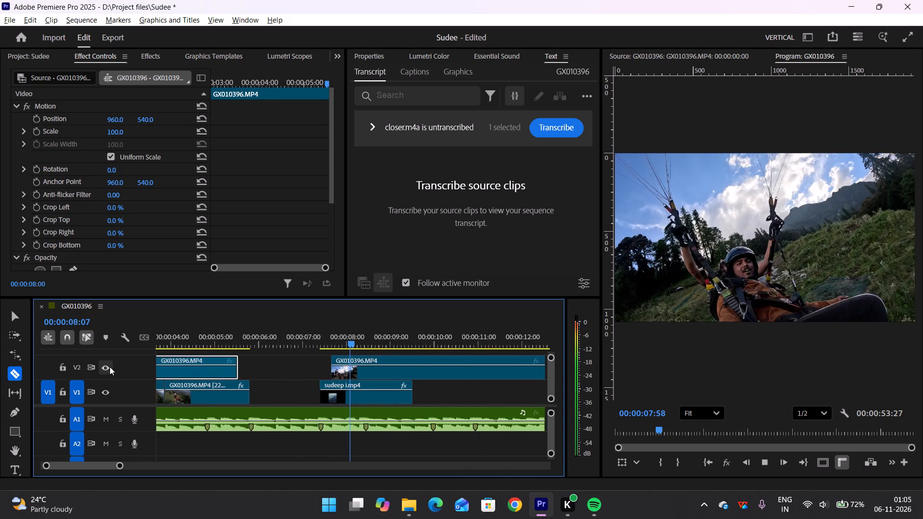
{"action": "key", "text": "space"}
{"action": "left_click", "coordinate": [107, 366]}
Play the V1 clips from 00:00:15:55 to about 00:00:21:13 to review the footage.
{"action": "scroll", "coordinate": [156, 351], "scroll_direction": "left", "scroll_amount": 1}
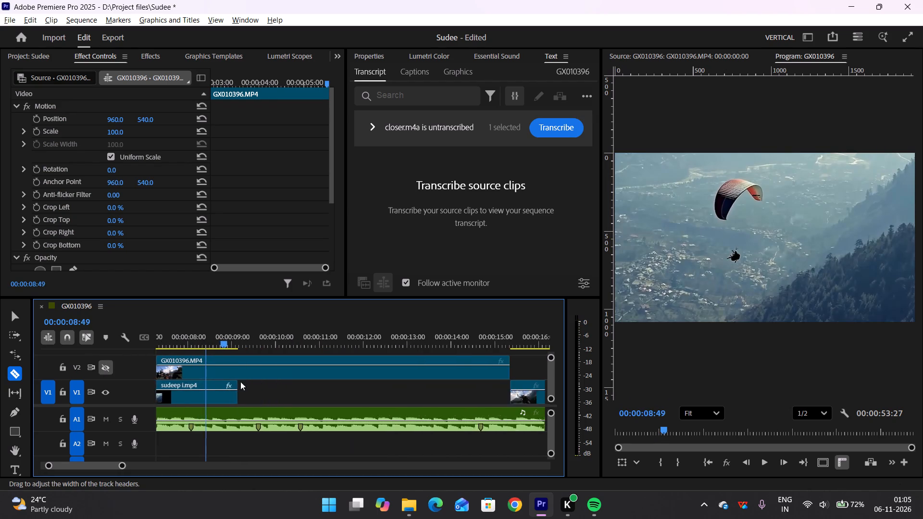
{"action": "scroll", "coordinate": [240, 382], "scroll_direction": "left", "scroll_amount": 1}
{"action": "left_click", "coordinate": [285, 330]}
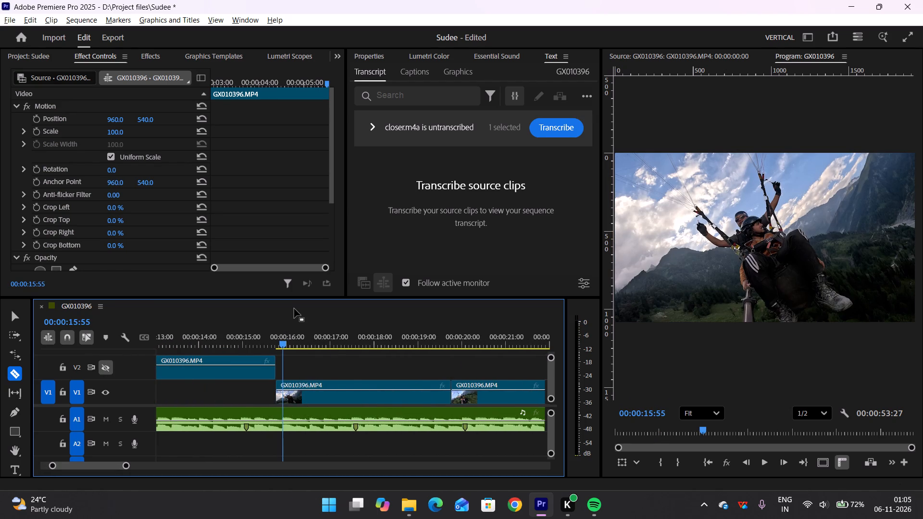
{"action": "key", "text": "space"}
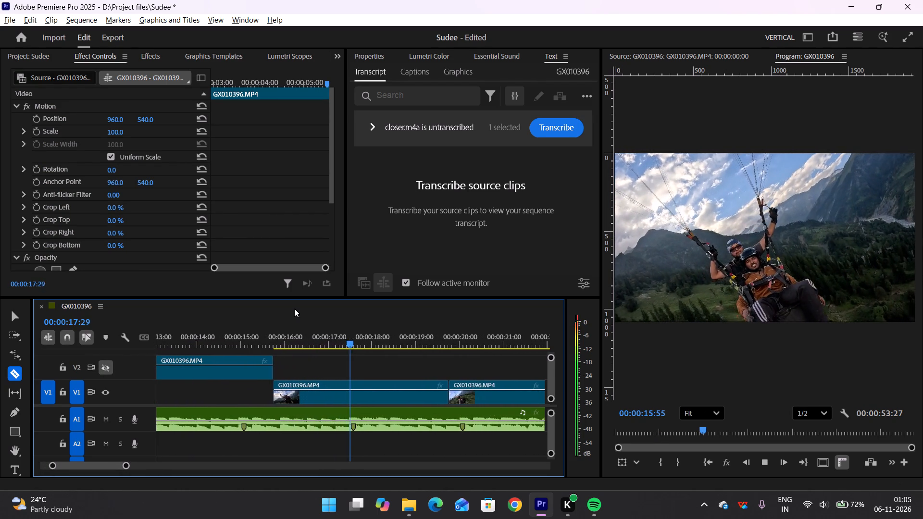
{"action": "key", "text": "space"}
{"action": "key", "text": "space"}
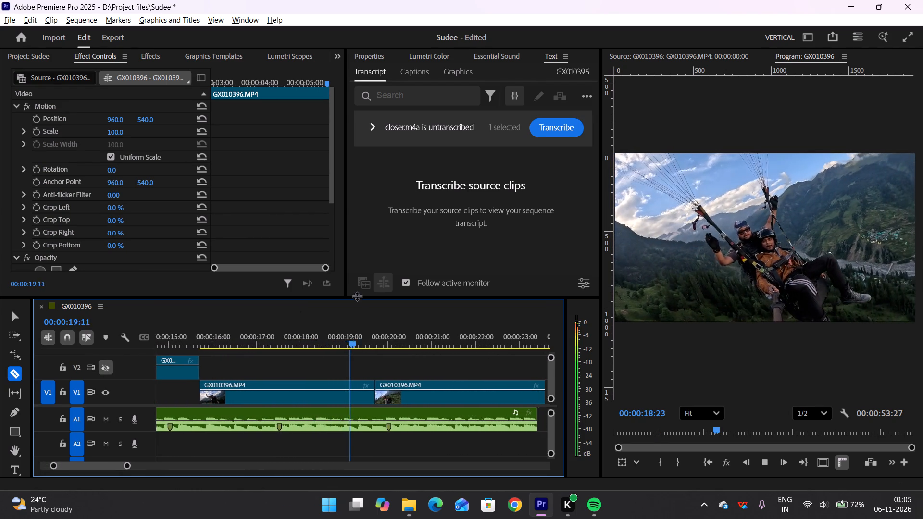
{"action": "key", "text": "space"}
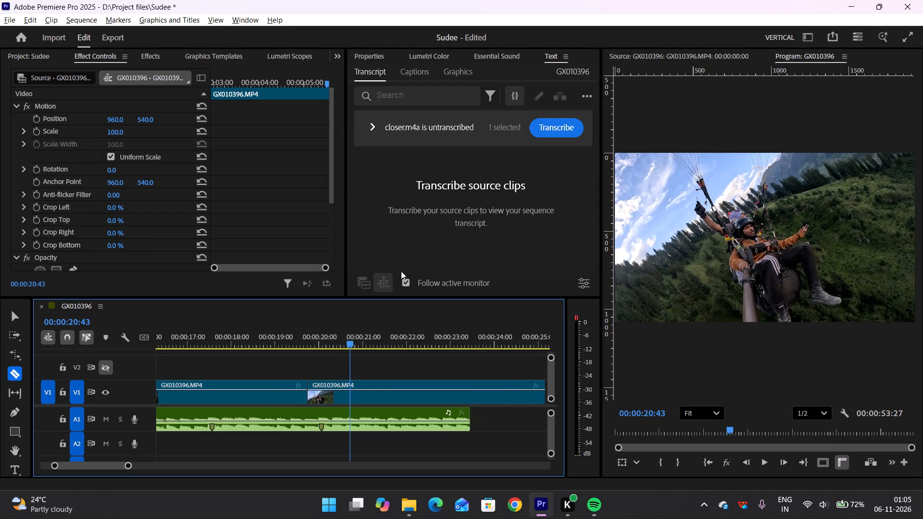
{"action": "key", "text": "space"}
{"action": "key", "text": "space"}
Replay the early cuts from 00:00:03:30 and scrub through the V1 footage from about 00:00:25:55 to 00:00:30:51.
{"action": "scroll", "coordinate": [377, 337], "scroll_direction": "right", "scroll_amount": 1}
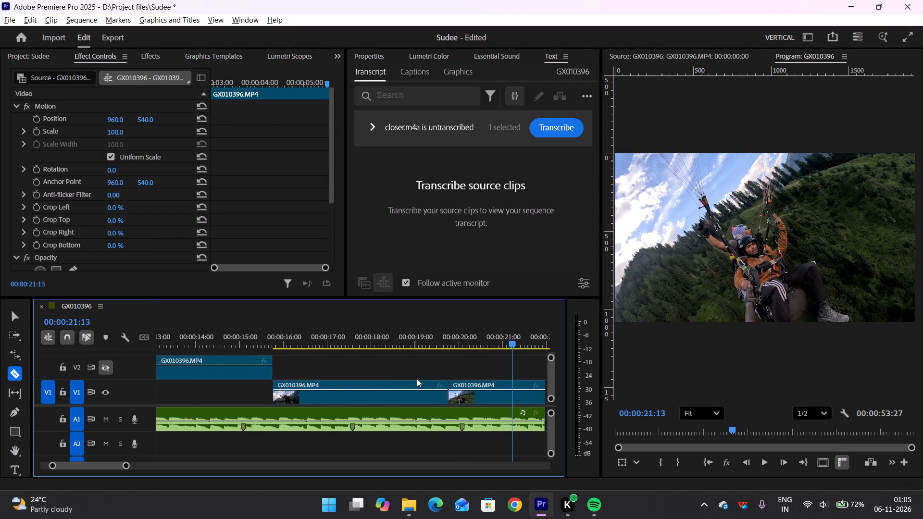
{"action": "scroll", "coordinate": [417, 377], "scroll_direction": "right", "scroll_amount": 8}
{"action": "left_click", "coordinate": [311, 338]}
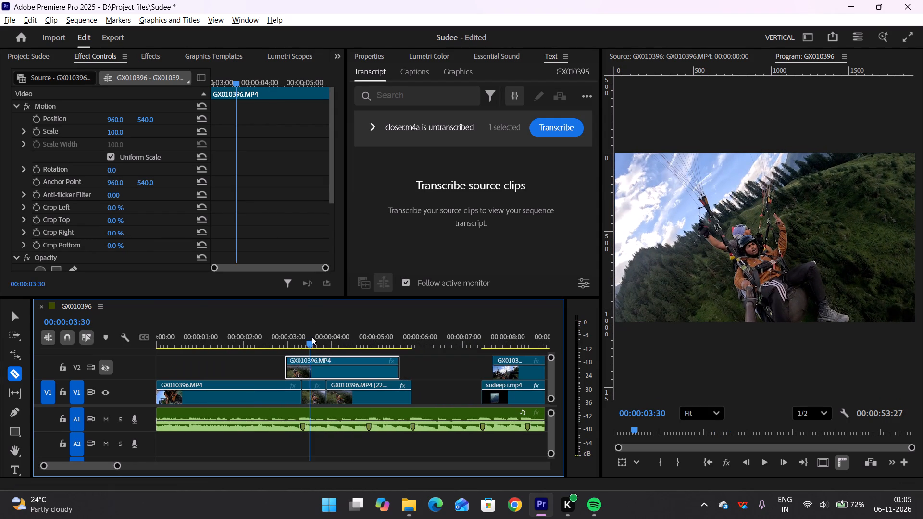
{"action": "key", "text": "space"}
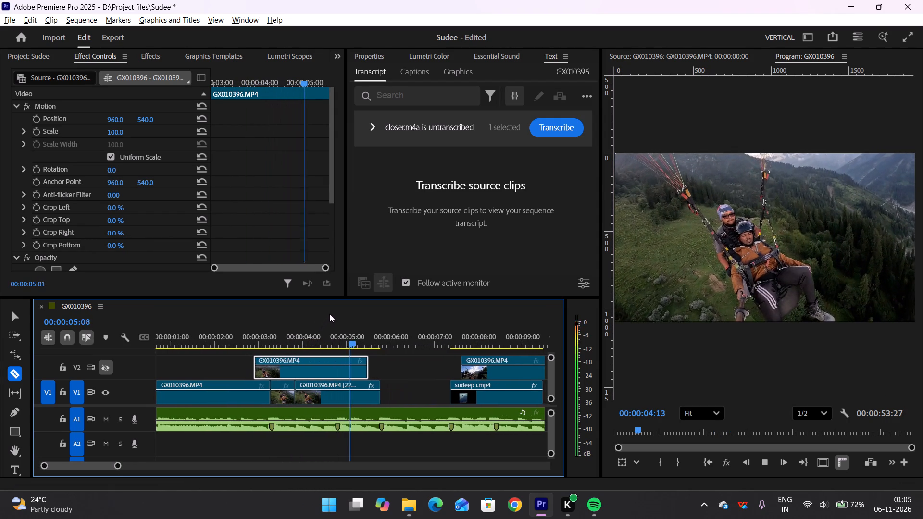
{"action": "key", "text": "space"}
{"action": "scroll", "coordinate": [459, 420], "scroll_direction": "left", "scroll_amount": 3}
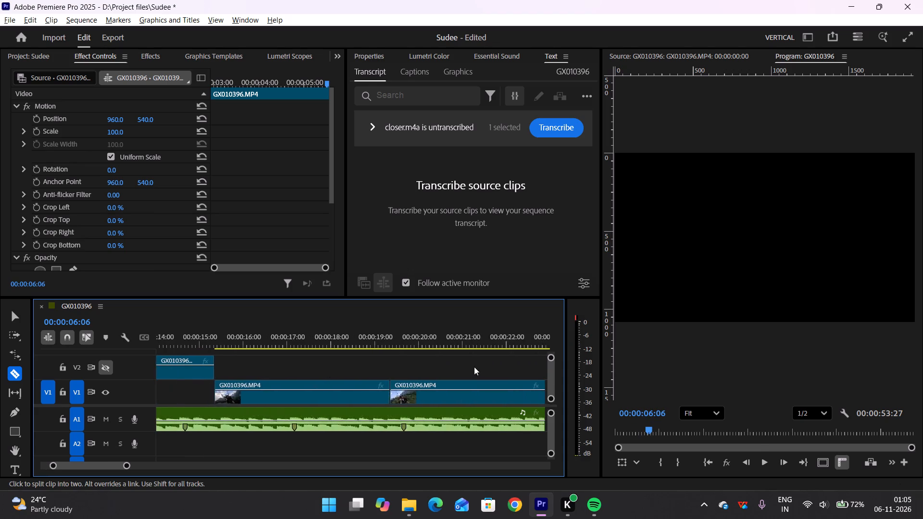
{"action": "scroll", "coordinate": [474, 367], "scroll_direction": "left", "scroll_amount": 4}
{"action": "left_click_drag", "start_coordinate": [307, 329], "coordinate": [320, 332]}
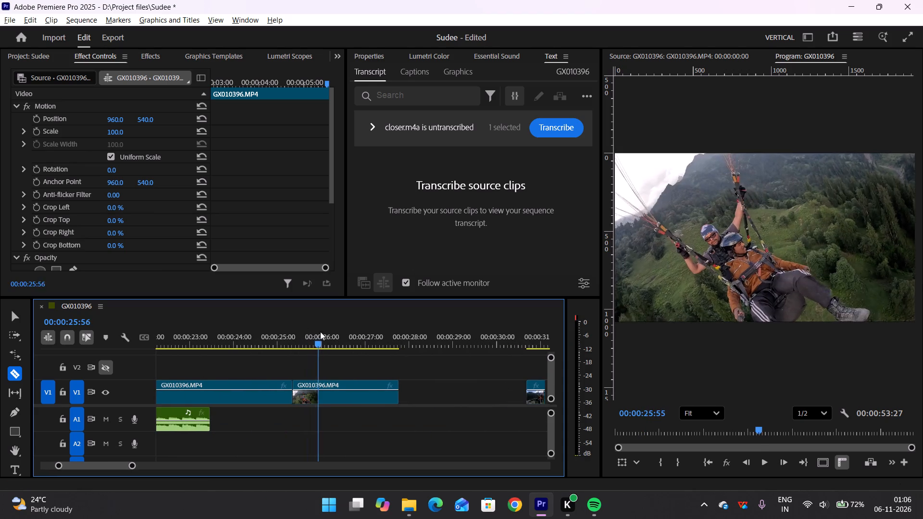
{"action": "left_click_drag", "start_coordinate": [320, 332], "coordinate": [536, 349]}
{"action": "scroll", "coordinate": [518, 347], "scroll_direction": "left", "scroll_amount": 4}
{"action": "scroll", "coordinate": [378, 378], "scroll_direction": "right", "scroll_amount": 1}
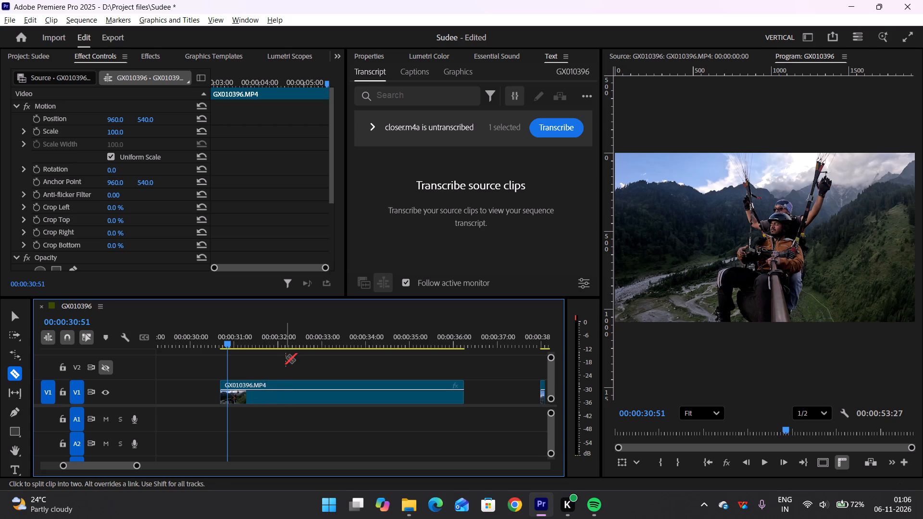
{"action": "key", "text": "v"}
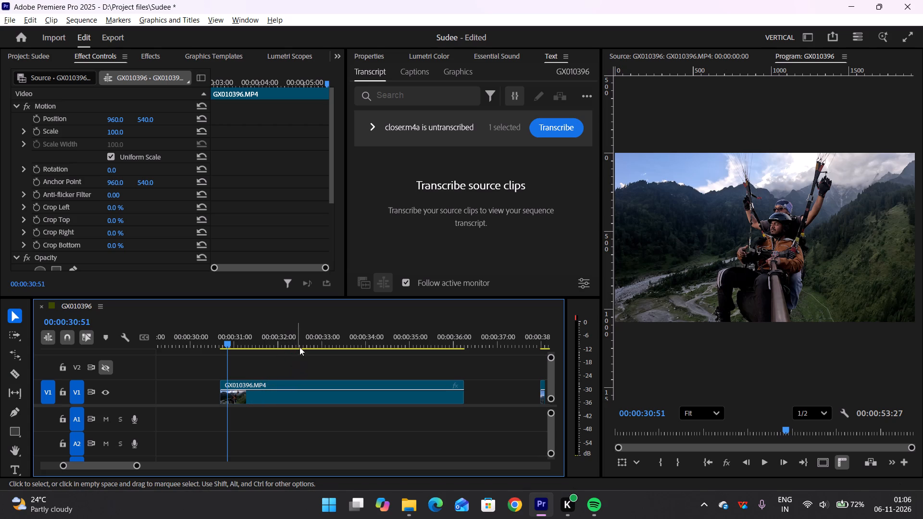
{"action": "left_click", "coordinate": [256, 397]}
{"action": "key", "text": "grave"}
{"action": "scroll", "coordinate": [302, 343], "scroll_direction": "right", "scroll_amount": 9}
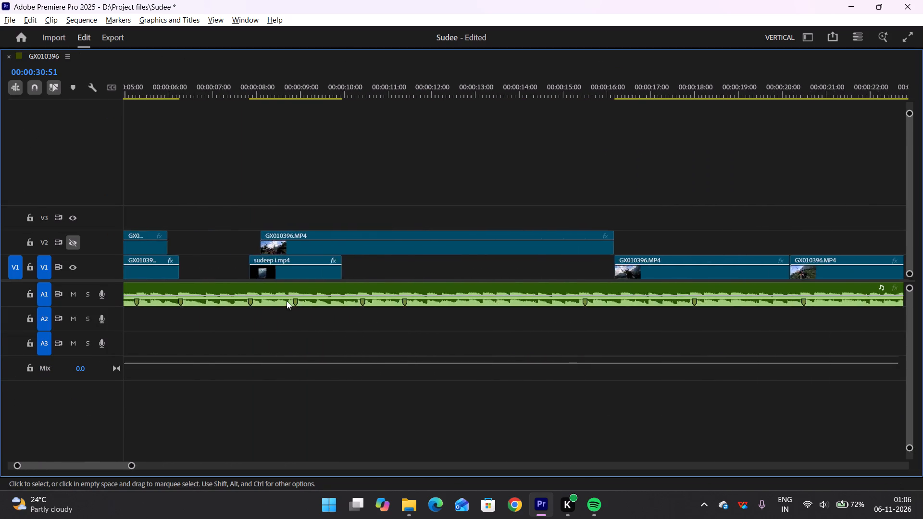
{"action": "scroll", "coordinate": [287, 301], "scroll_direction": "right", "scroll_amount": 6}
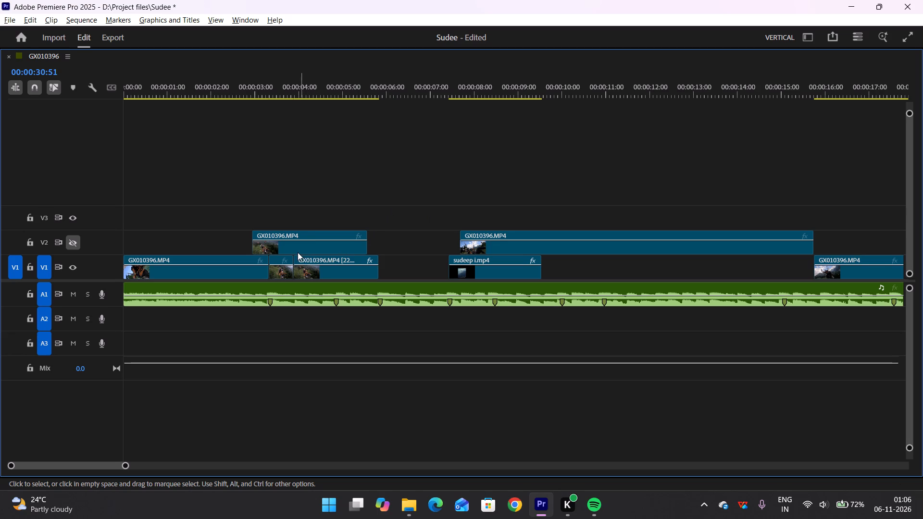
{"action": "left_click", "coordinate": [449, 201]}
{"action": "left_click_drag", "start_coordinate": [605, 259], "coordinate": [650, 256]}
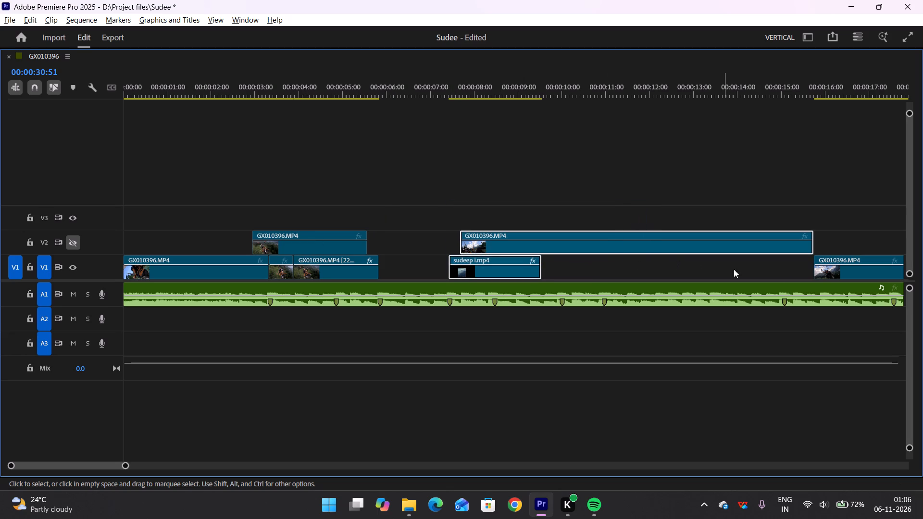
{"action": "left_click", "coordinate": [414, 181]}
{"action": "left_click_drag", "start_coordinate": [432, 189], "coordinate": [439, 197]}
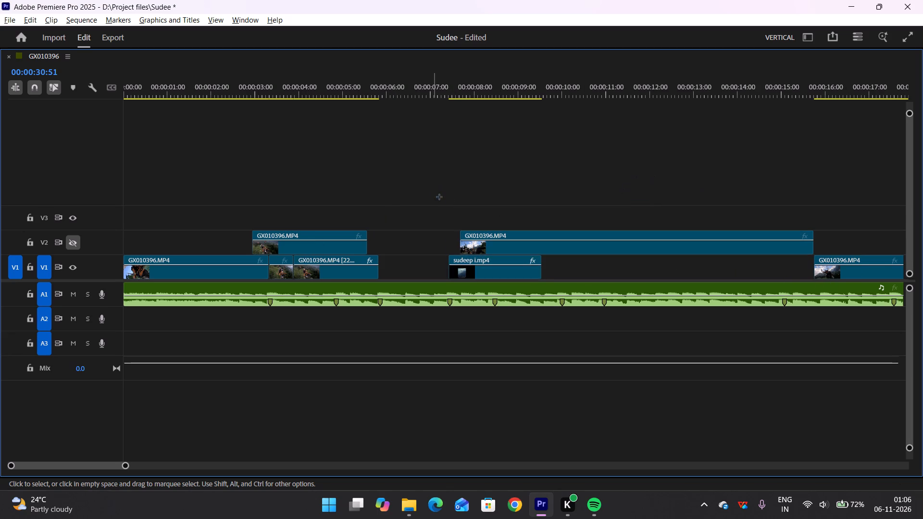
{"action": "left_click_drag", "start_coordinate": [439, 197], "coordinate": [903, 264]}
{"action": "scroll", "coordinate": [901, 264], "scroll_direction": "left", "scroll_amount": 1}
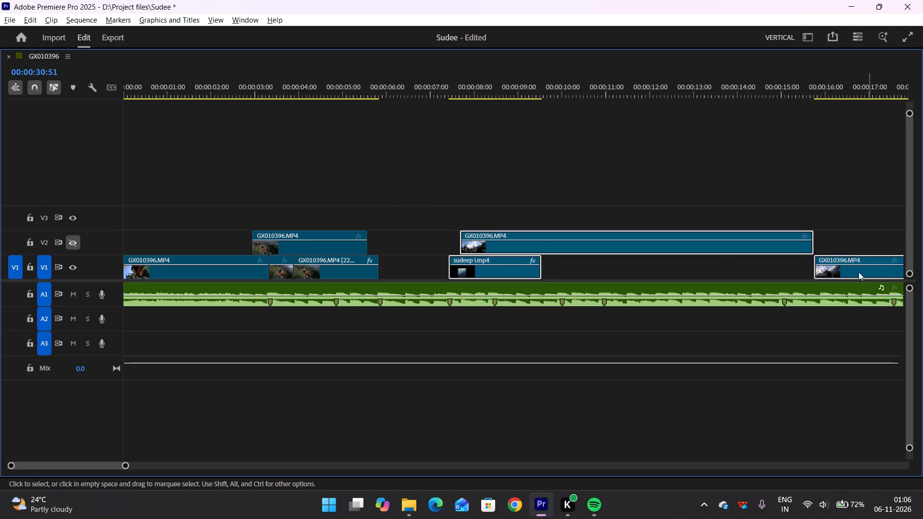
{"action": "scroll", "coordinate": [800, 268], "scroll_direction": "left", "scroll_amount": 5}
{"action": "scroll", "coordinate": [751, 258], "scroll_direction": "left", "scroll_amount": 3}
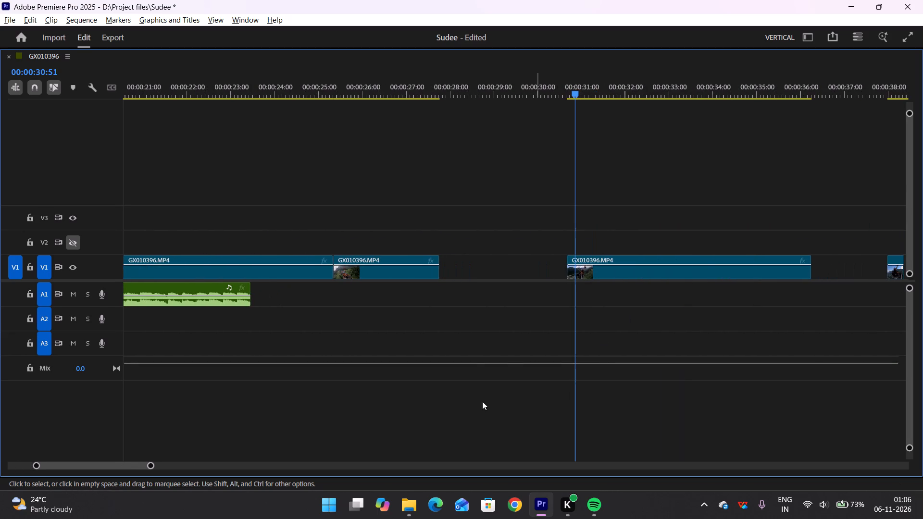
{"action": "left_click_drag", "start_coordinate": [149, 467], "coordinate": [190, 467]}
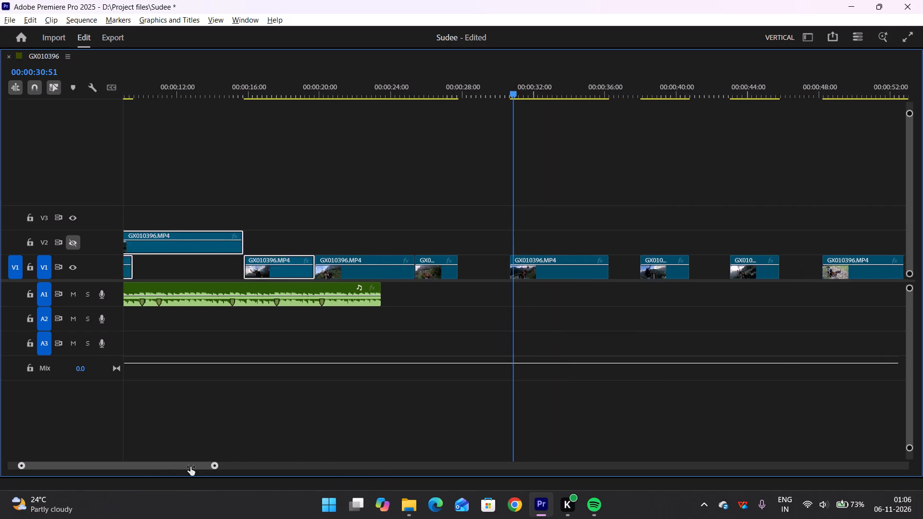
{"action": "left_click_drag", "start_coordinate": [190, 467], "coordinate": [239, 471]}
{"action": "left_click", "coordinate": [209, 204]}
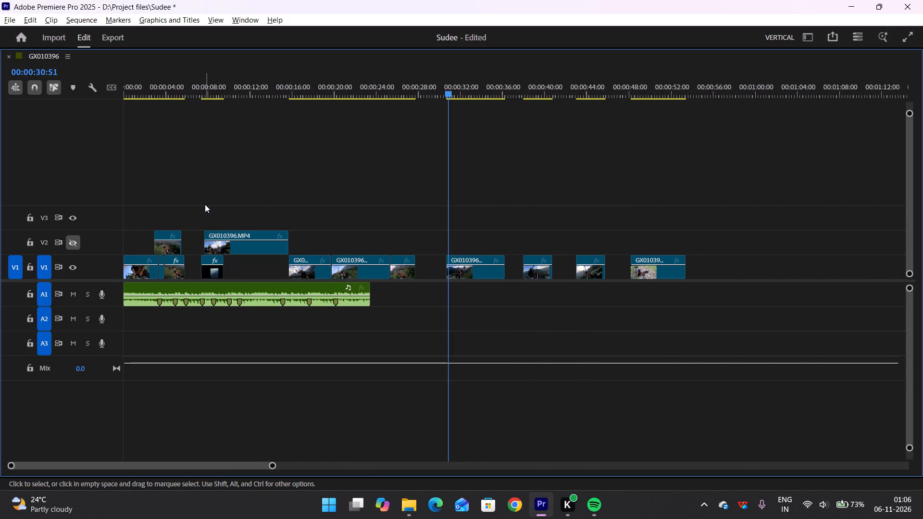
{"action": "left_click_drag", "start_coordinate": [205, 204], "coordinate": [411, 272]}
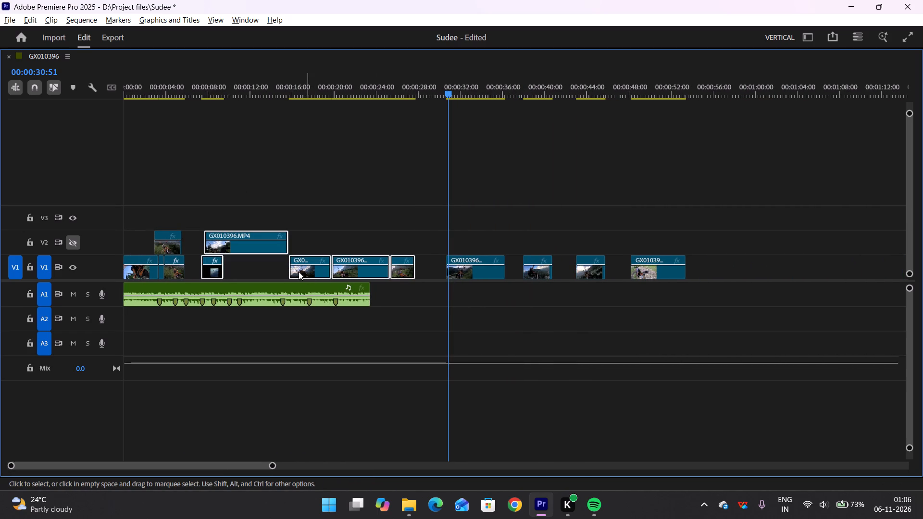
{"action": "left_click_drag", "start_coordinate": [299, 272], "coordinate": [403, 216]}
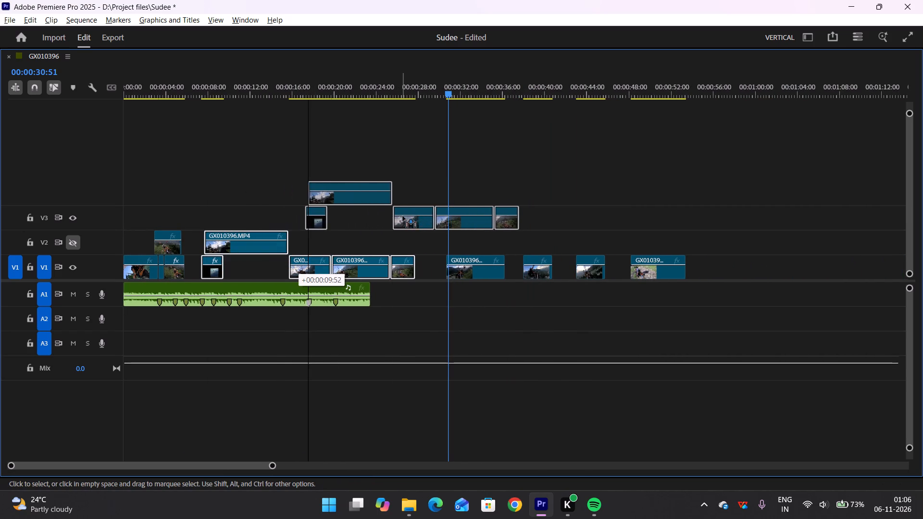
{"action": "left_click_drag", "start_coordinate": [403, 216], "coordinate": [419, 209]}
{"action": "left_click", "coordinate": [476, 334]}
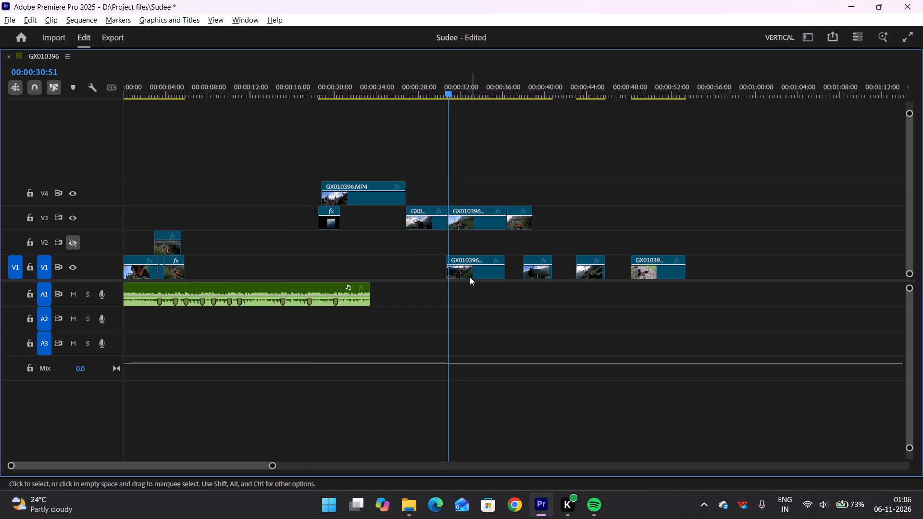
Move the V1 clip from about 00:00:30:40 to directly after the early V1 clip that ends near 00:00:05:50.
{"action": "left_click", "coordinate": [470, 277]}
{"action": "left_click_drag", "start_coordinate": [467, 275], "coordinate": [236, 261]}
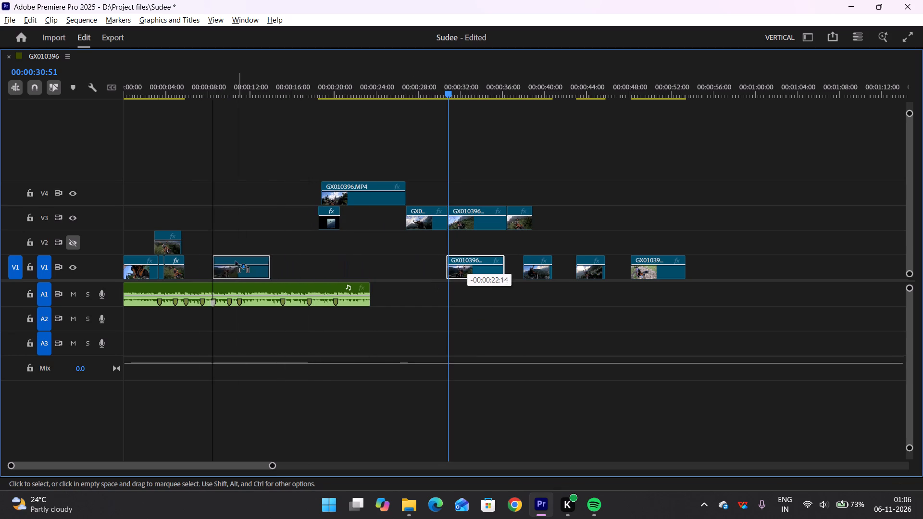
{"action": "left_click_drag", "start_coordinate": [236, 261], "coordinate": [209, 265]}
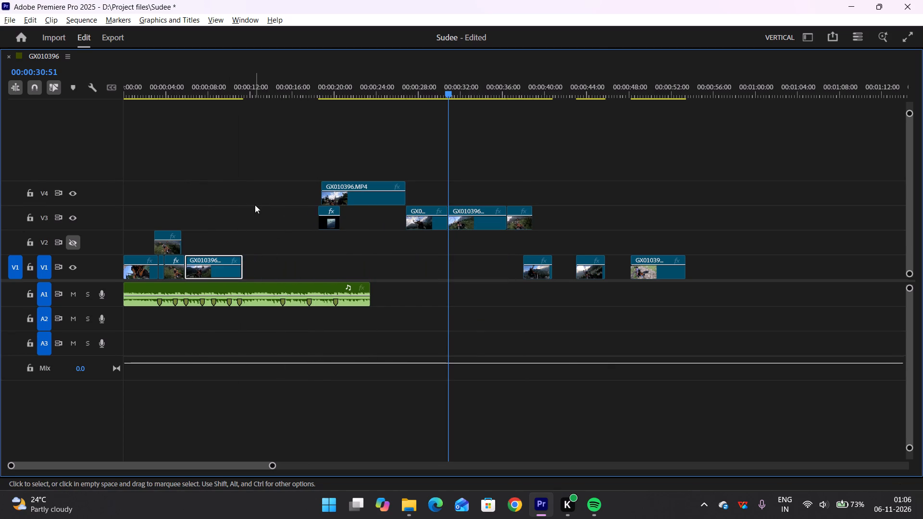
{"action": "key", "text": "grave"}
Play the moved clip and replay the sequence from the start to about 00:00:09:53 to check the new cut against the music.
{"action": "left_click_drag", "start_coordinate": [240, 343], "coordinate": [227, 341]}
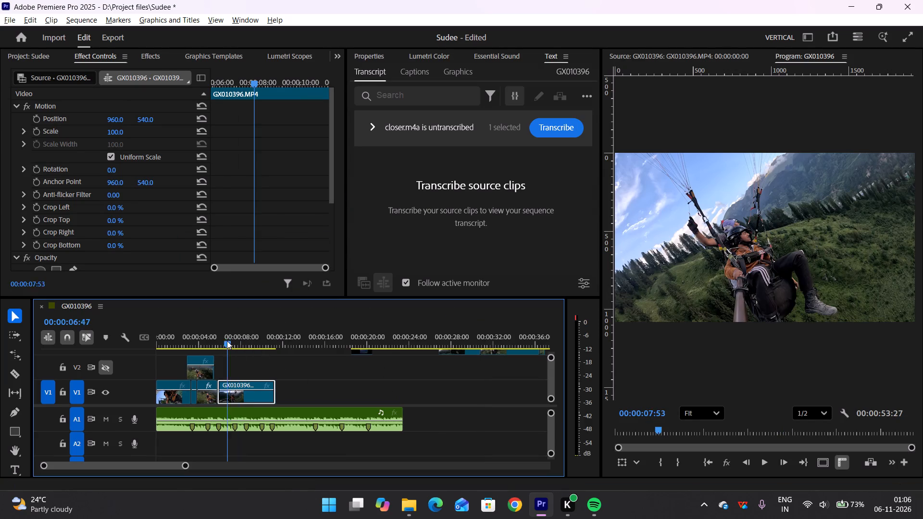
{"action": "left_click_drag", "start_coordinate": [227, 341], "coordinate": [216, 340]}
{"action": "key", "text": "space"}
{"action": "key", "text": "space"}
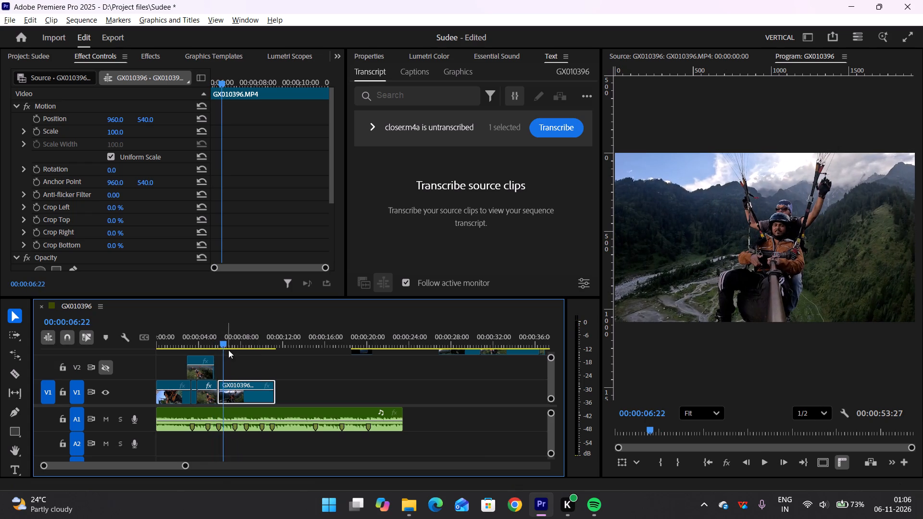
{"action": "key", "text": "space"}
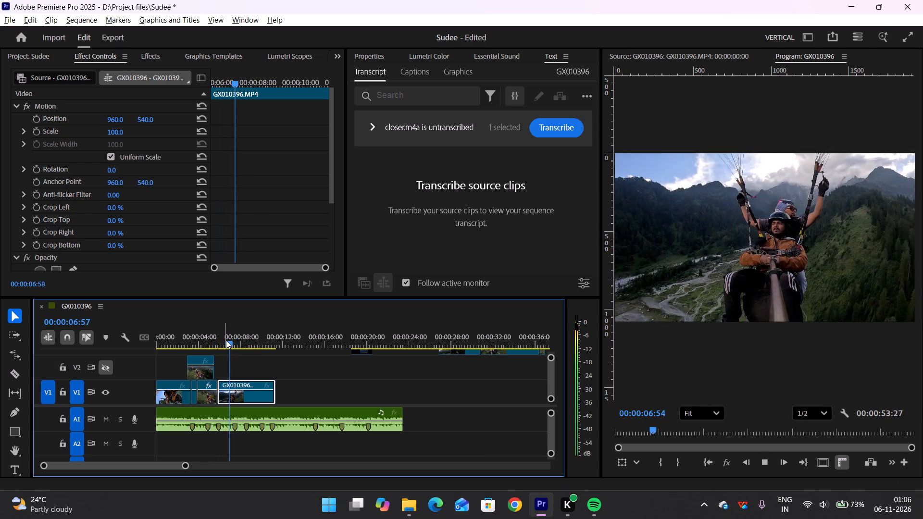
{"action": "key", "text": "space"}
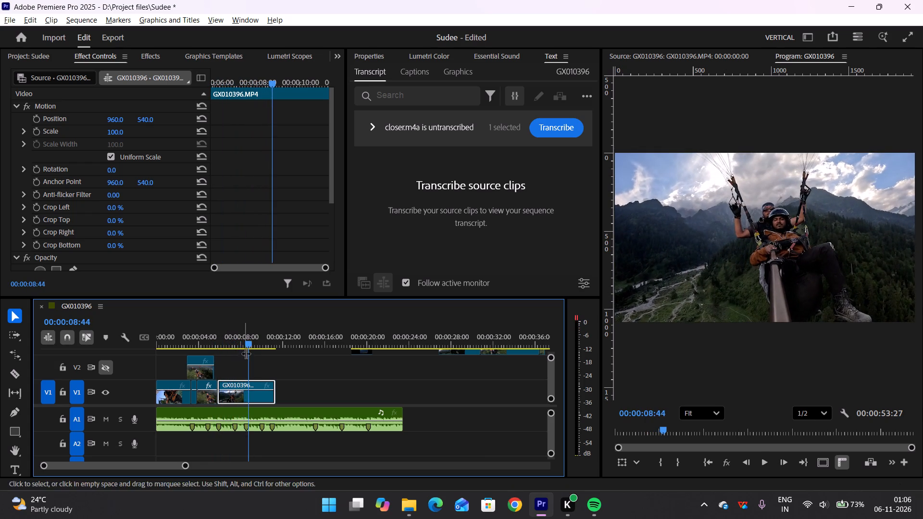
{"action": "left_click_drag", "start_coordinate": [241, 336], "coordinate": [152, 344]}
{"action": "key", "text": "space"}
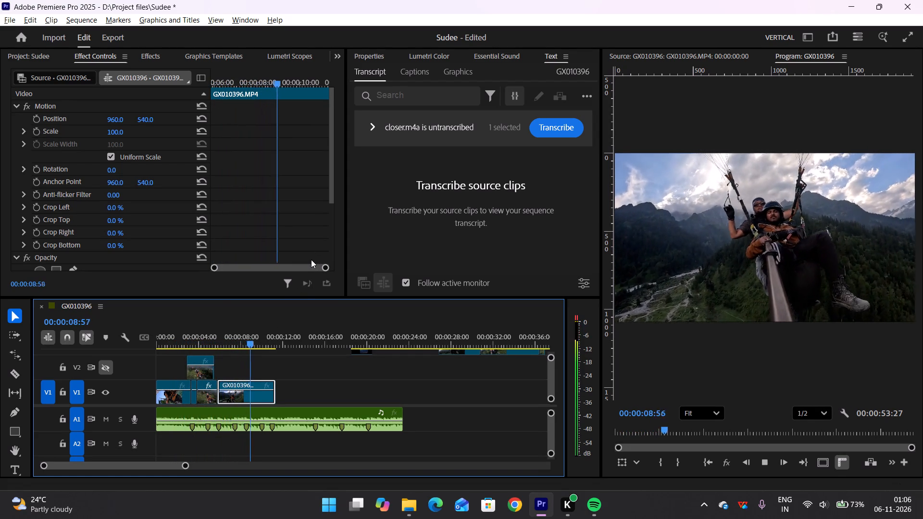
{"action": "key", "text": "space"}
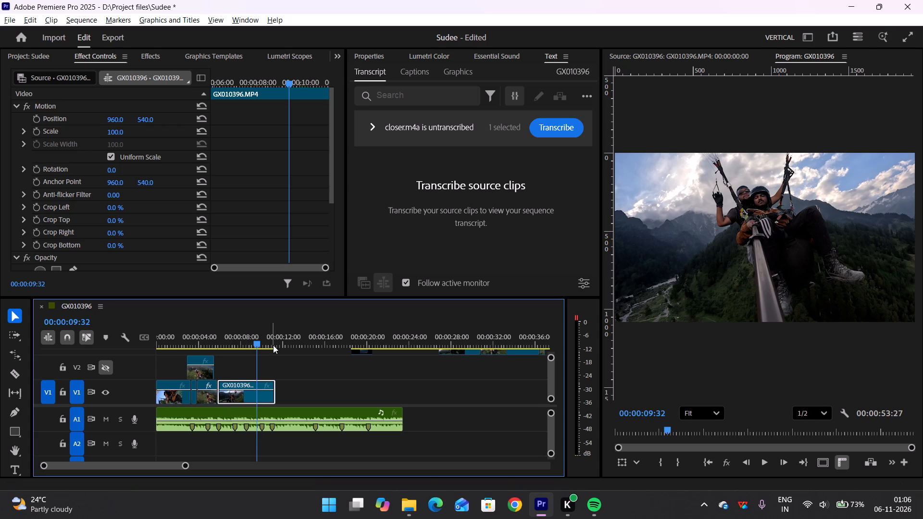
{"action": "left_click_drag", "start_coordinate": [254, 340], "coordinate": [155, 355]}
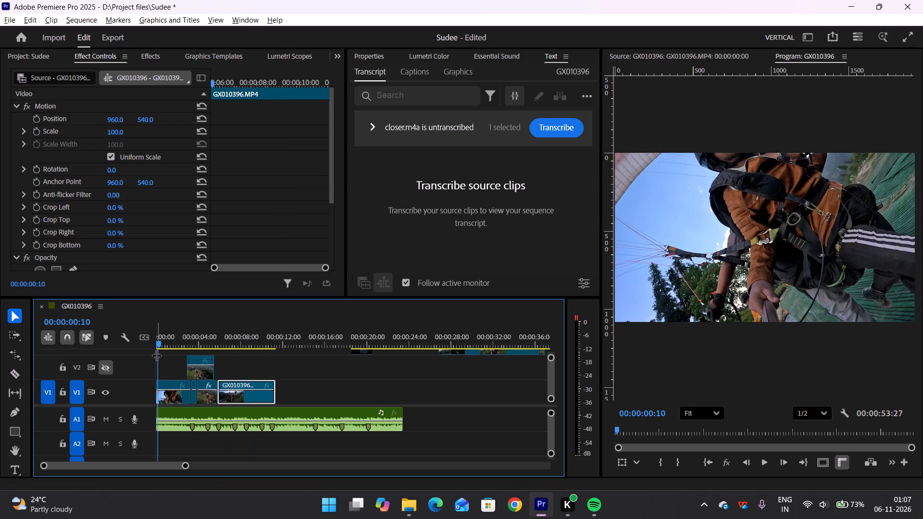
{"action": "key", "text": "space"}
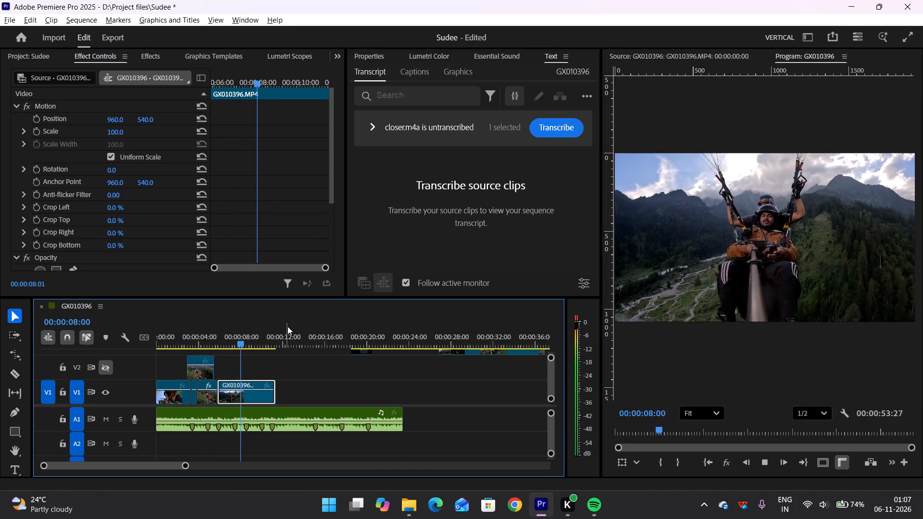
{"action": "key", "text": "space"}
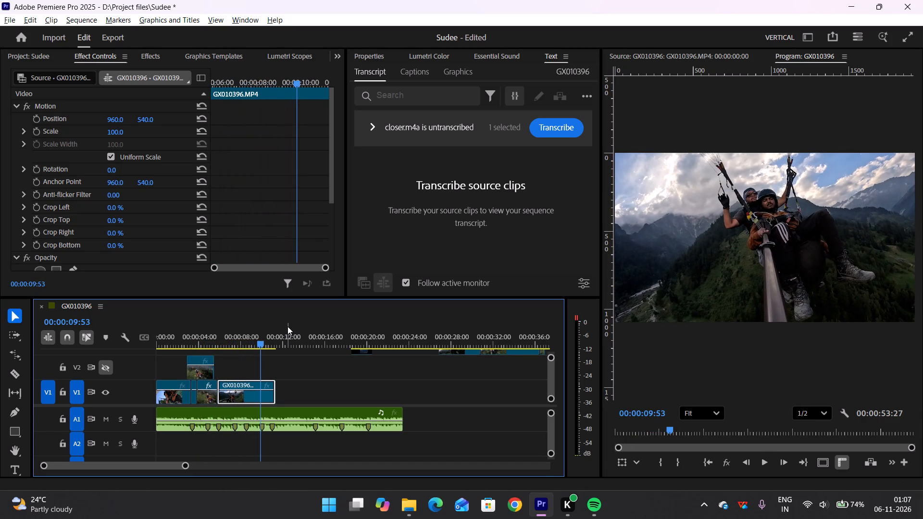
{"action": "left_click_drag", "start_coordinate": [255, 347], "coordinate": [206, 368]}
{"action": "key", "text": "space"}
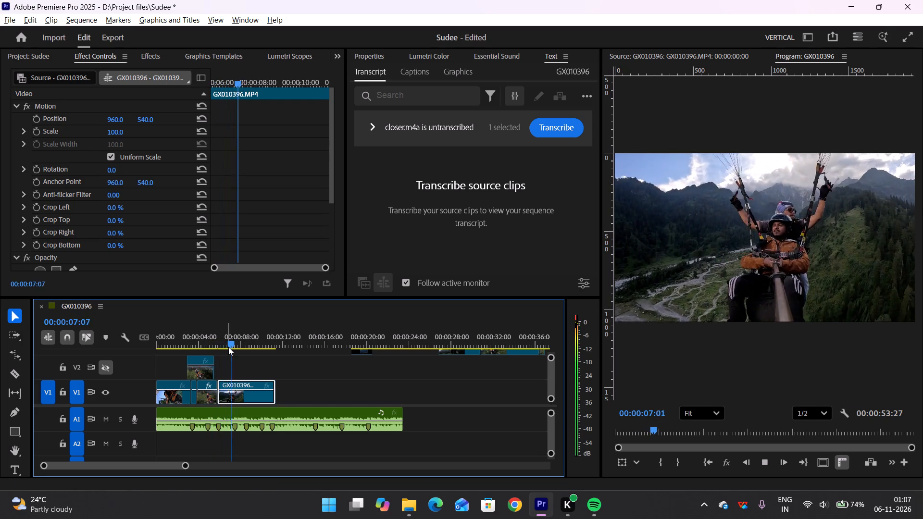
{"action": "key", "text": "space"}
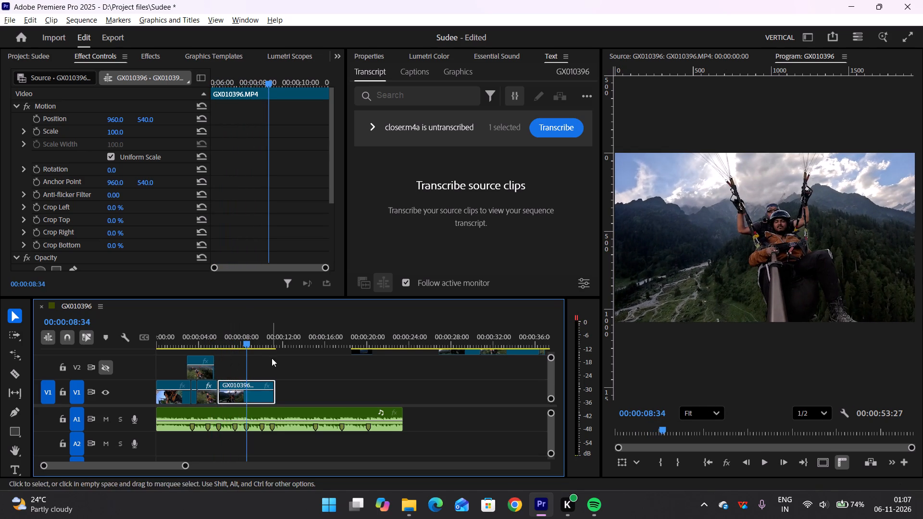
Find the end point in the moved V1 clip, split it at 00:00:08:27, and delete the part after the cut.
{"action": "left_click_drag", "start_coordinate": [246, 340], "coordinate": [228, 356]}
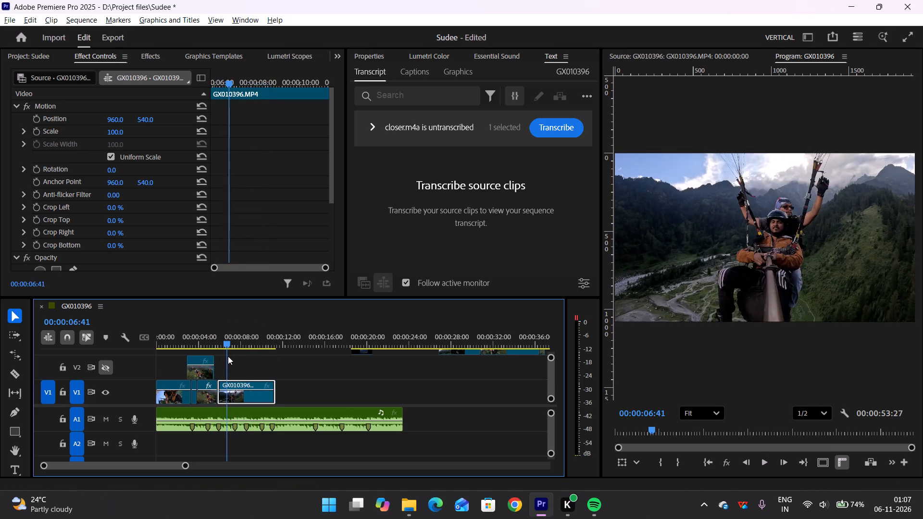
{"action": "left_click_drag", "start_coordinate": [228, 356], "coordinate": [248, 362]}
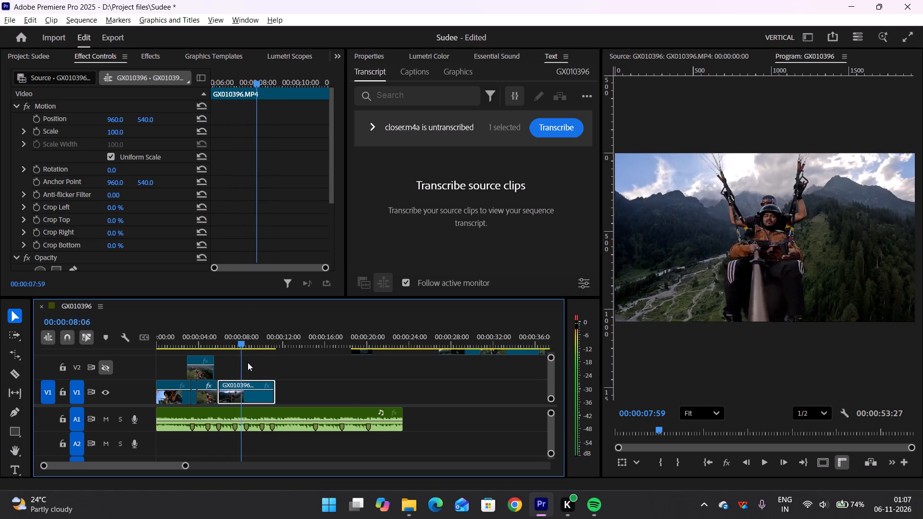
{"action": "left_click_drag", "start_coordinate": [248, 362], "coordinate": [232, 377]}
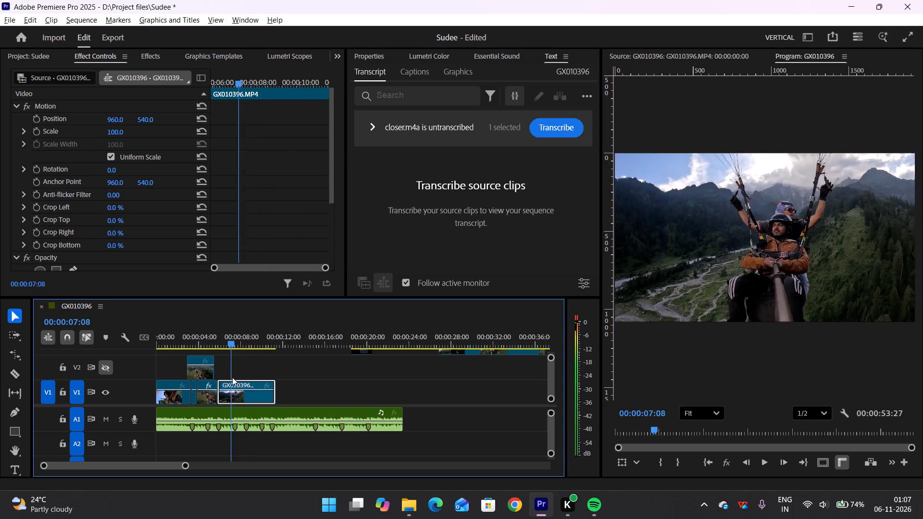
{"action": "left_click_drag", "start_coordinate": [232, 377], "coordinate": [251, 380]}
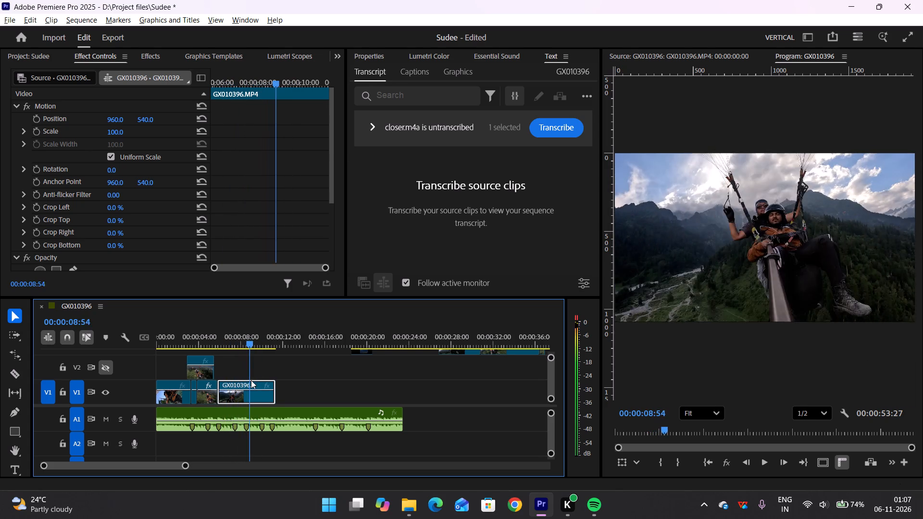
{"action": "left_click_drag", "start_coordinate": [251, 380], "coordinate": [233, 387]}
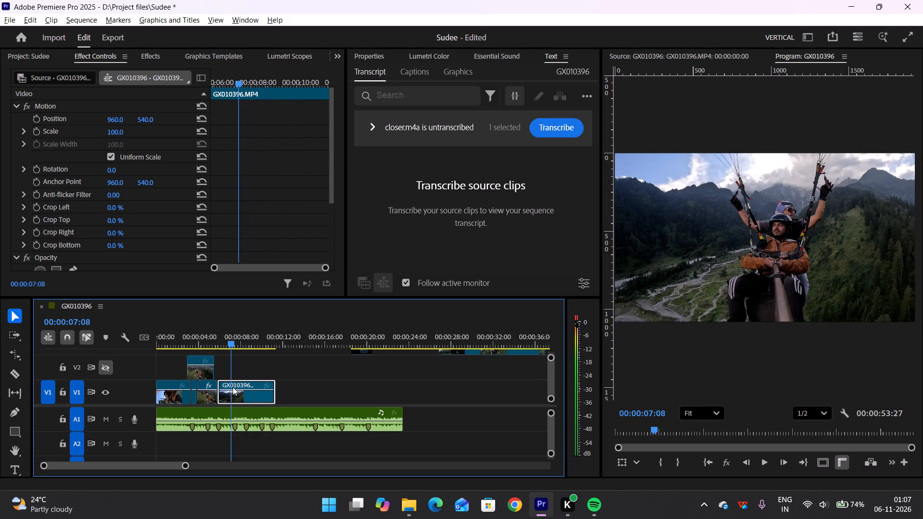
{"action": "left_click_drag", "start_coordinate": [233, 387], "coordinate": [246, 383]}
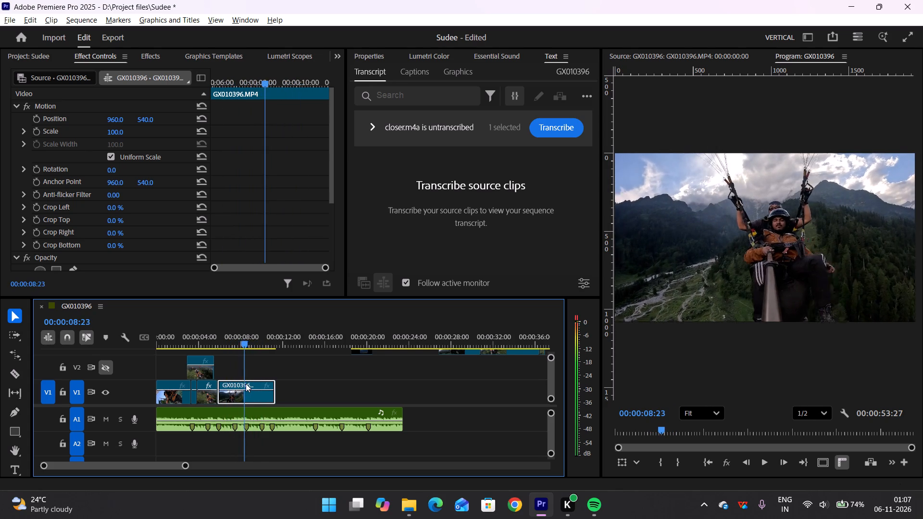
{"action": "left_click_drag", "start_coordinate": [246, 383], "coordinate": [247, 384]}
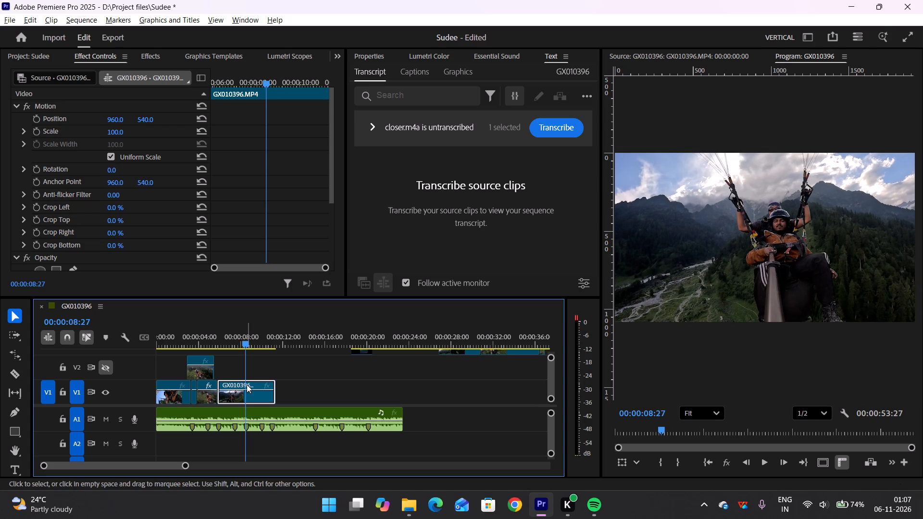
{"action": "key", "text": "c"}
{"action": "left_click", "coordinate": [246, 399]}
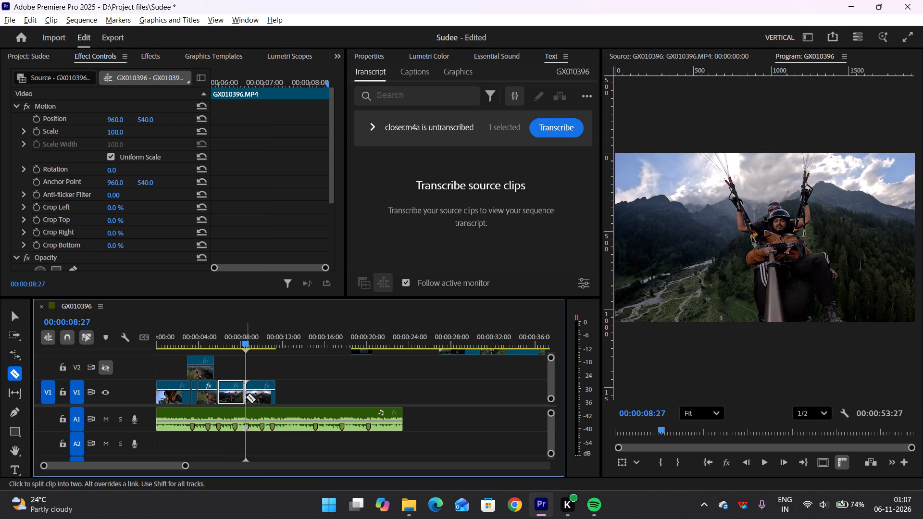
{"action": "key", "text": "v"}
{"action": "left_click", "coordinate": [256, 397]}
{"action": "key", "text": "BackSpace"}
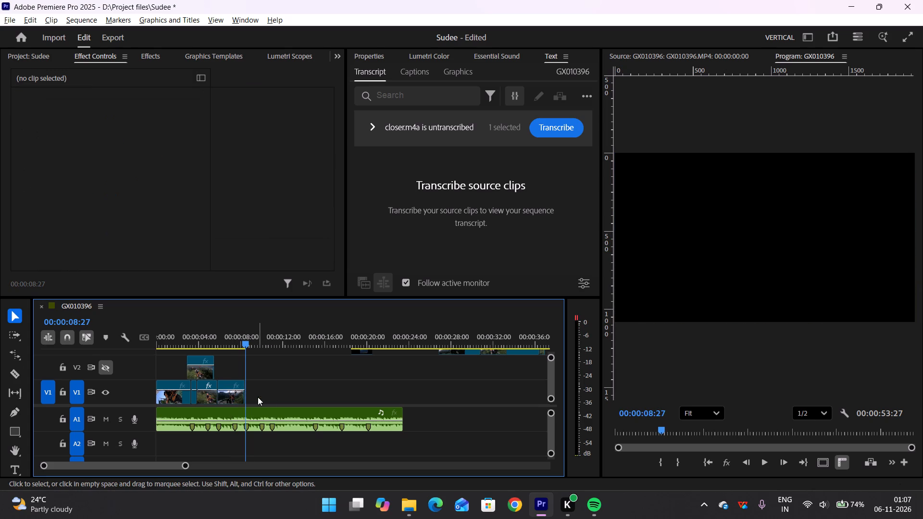
Preview the last early V1 clip and split it at the beat marker near 00:00:07:25.
{"action": "left_click_drag", "start_coordinate": [247, 342], "coordinate": [222, 351]}
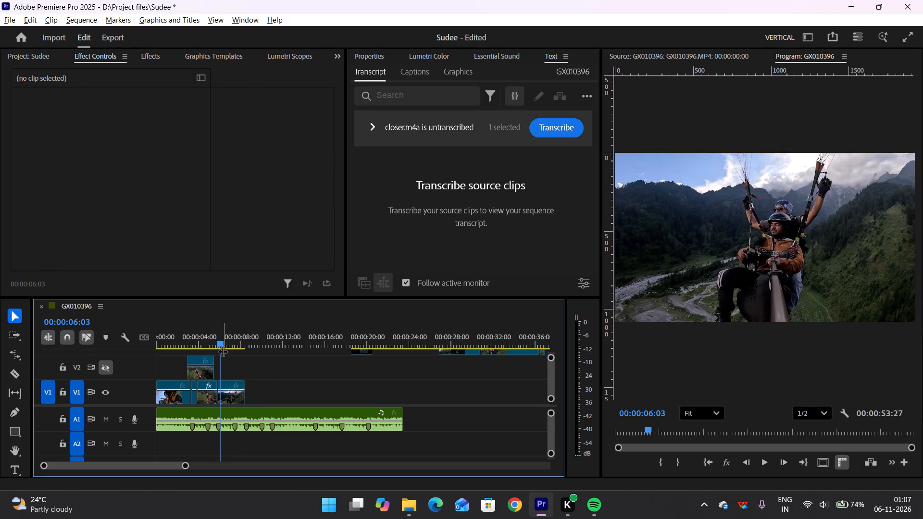
{"action": "key", "text": "space"}
{"action": "key", "text": "space"}
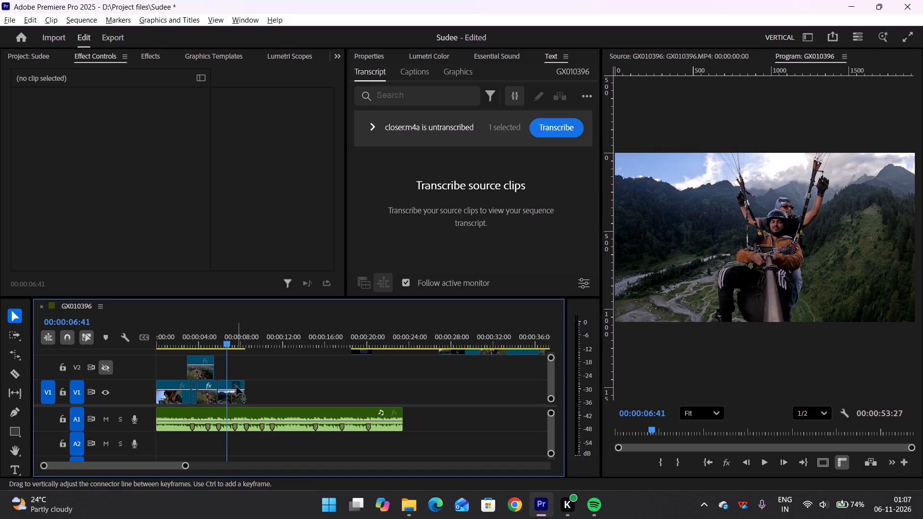
{"action": "left_click", "coordinate": [232, 396]}
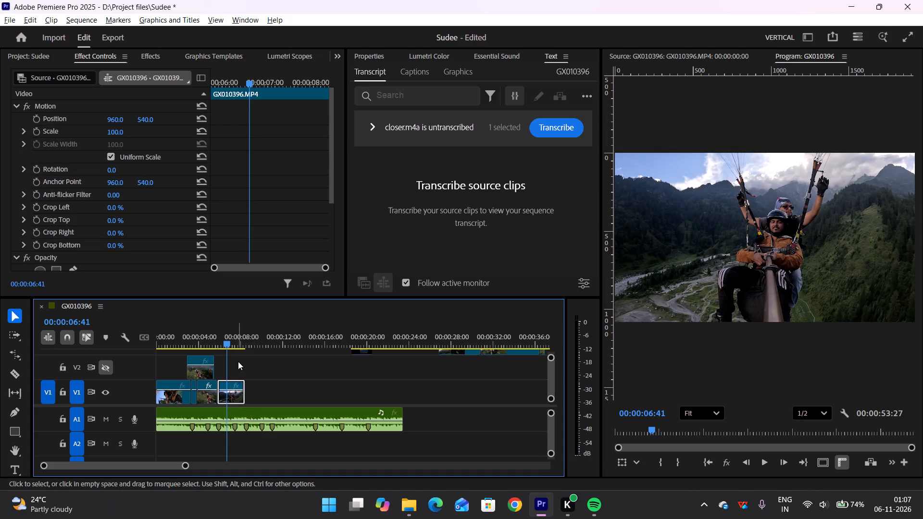
{"action": "left_click_drag", "start_coordinate": [228, 342], "coordinate": [231, 343]}
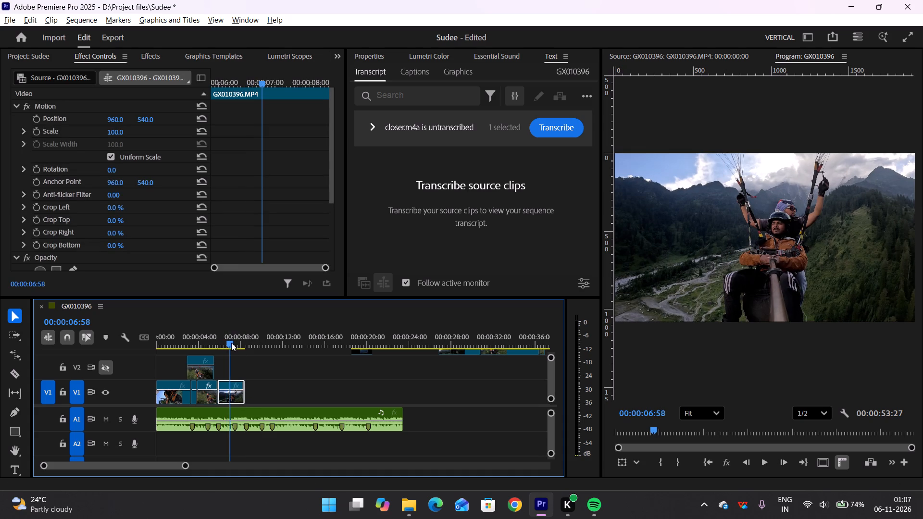
{"action": "left_click_drag", "start_coordinate": [231, 343], "coordinate": [235, 344]}
{"action": "key", "text": "c"}
{"action": "left_click", "coordinate": [235, 390]}
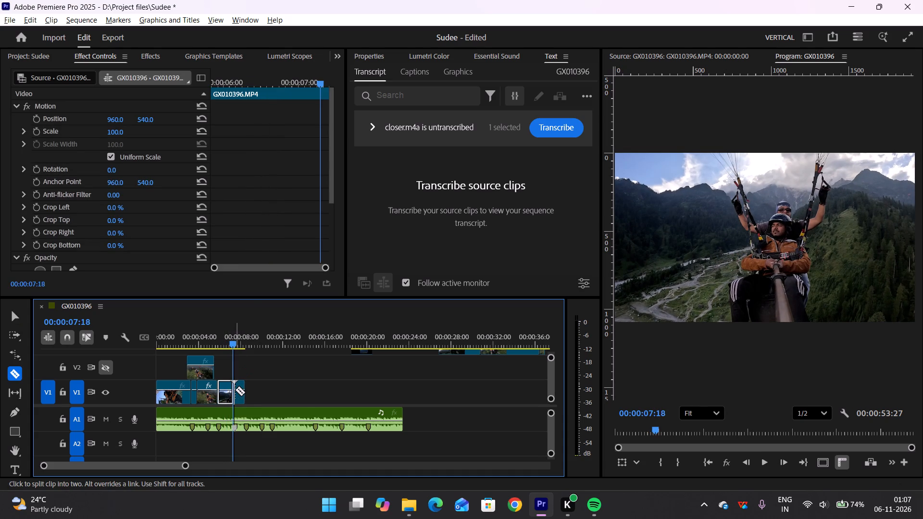
{"action": "key", "text": "v"}
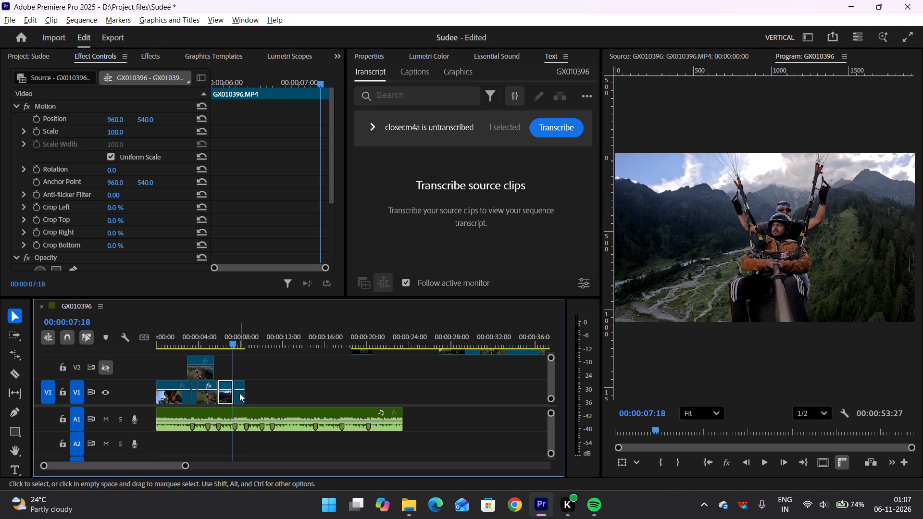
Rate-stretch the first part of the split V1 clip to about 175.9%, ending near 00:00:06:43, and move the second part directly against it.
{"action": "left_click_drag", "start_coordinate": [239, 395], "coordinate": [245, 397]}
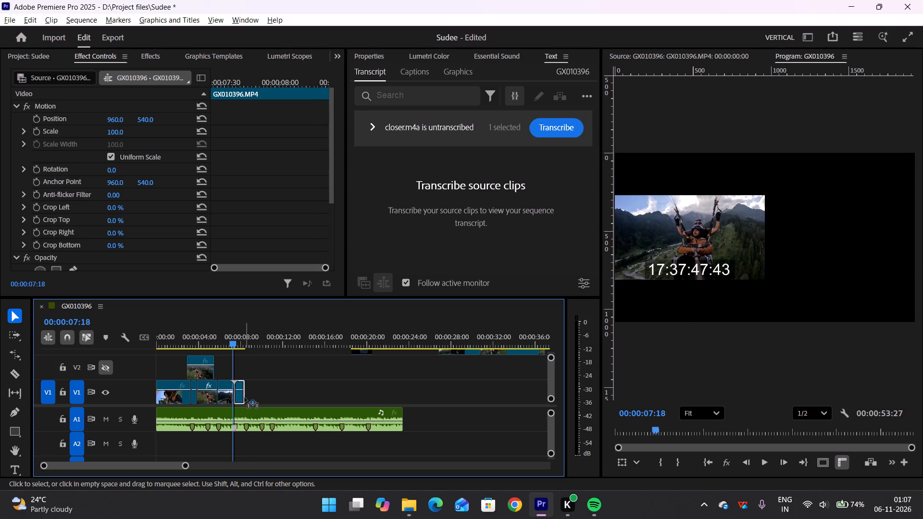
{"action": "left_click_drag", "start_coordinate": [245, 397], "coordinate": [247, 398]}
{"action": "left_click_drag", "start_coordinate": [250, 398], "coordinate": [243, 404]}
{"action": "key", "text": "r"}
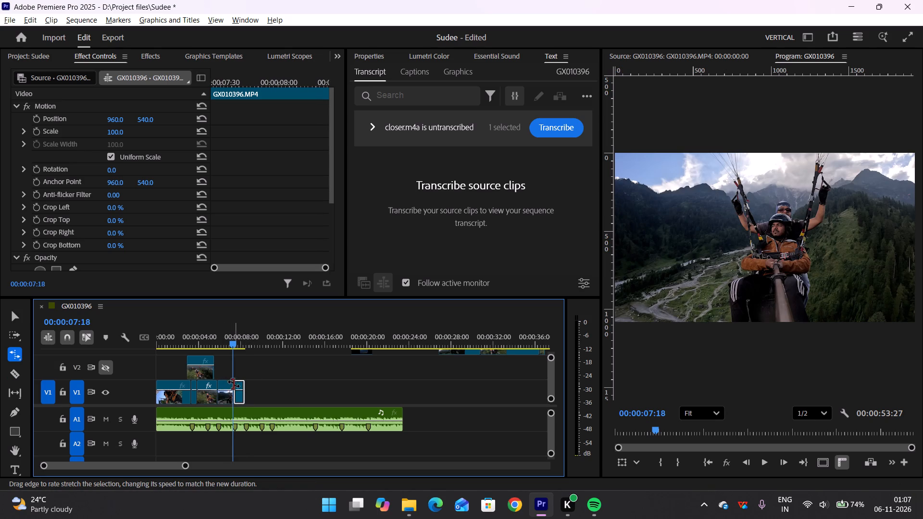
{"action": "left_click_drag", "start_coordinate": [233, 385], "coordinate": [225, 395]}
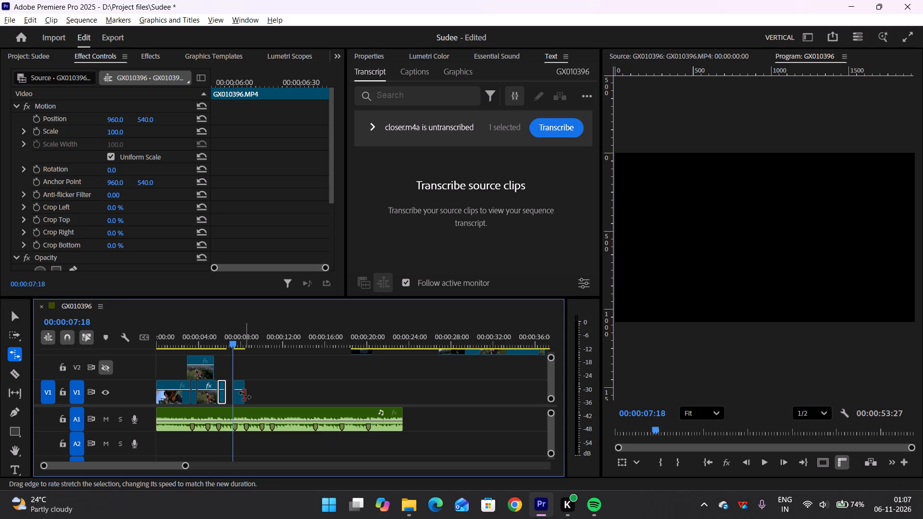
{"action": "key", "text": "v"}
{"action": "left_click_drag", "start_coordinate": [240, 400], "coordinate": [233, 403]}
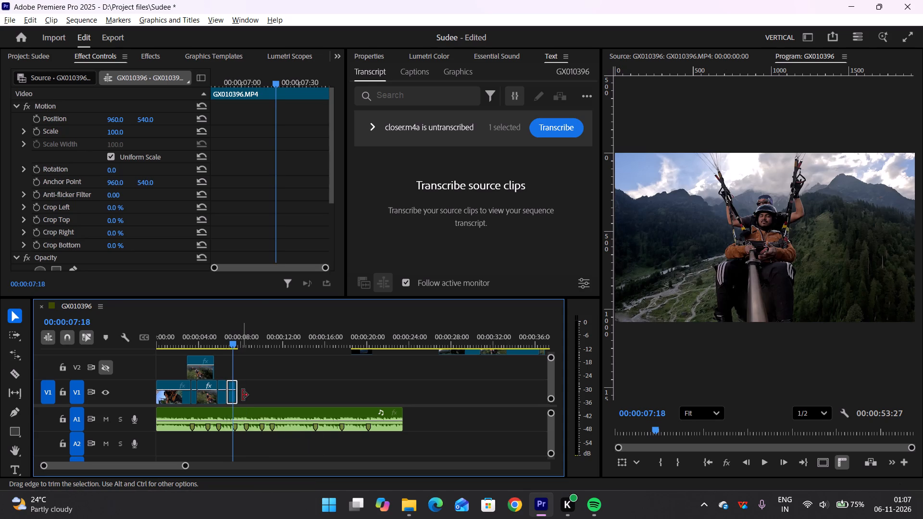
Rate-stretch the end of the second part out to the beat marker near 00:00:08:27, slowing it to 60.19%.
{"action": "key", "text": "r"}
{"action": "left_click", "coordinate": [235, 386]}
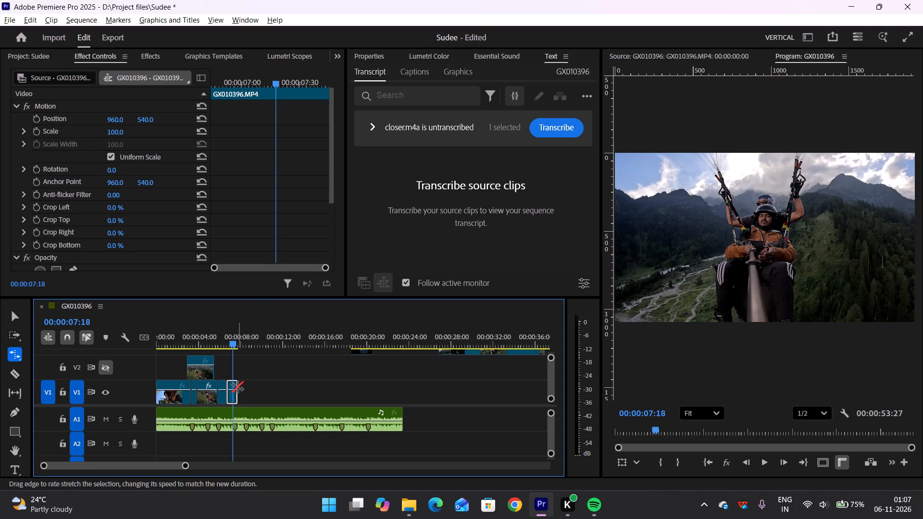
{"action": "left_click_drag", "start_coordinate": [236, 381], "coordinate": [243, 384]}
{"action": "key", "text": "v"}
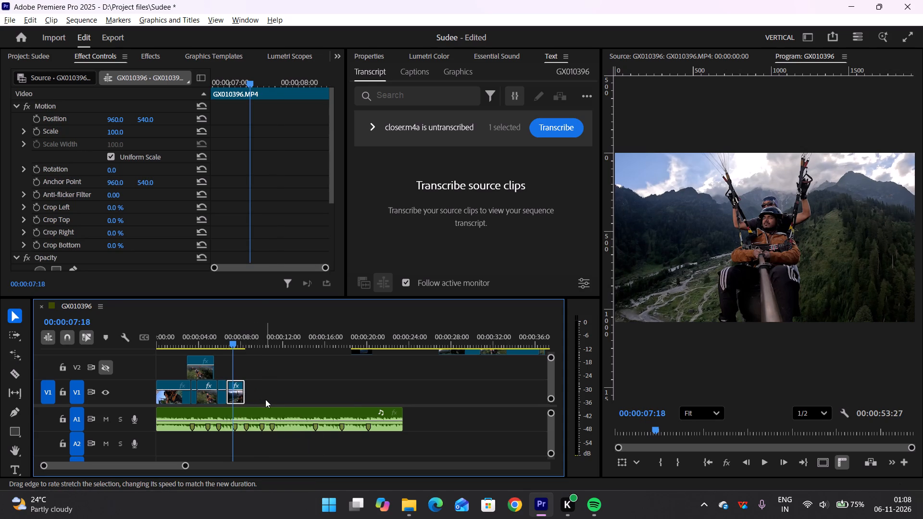
Play the sequence from 00:00:05:39 to about 00:00:07:59 to check the speed ramp against the music.
{"action": "left_click_drag", "start_coordinate": [228, 342], "coordinate": [218, 344]}
{"action": "key", "text": "v"}
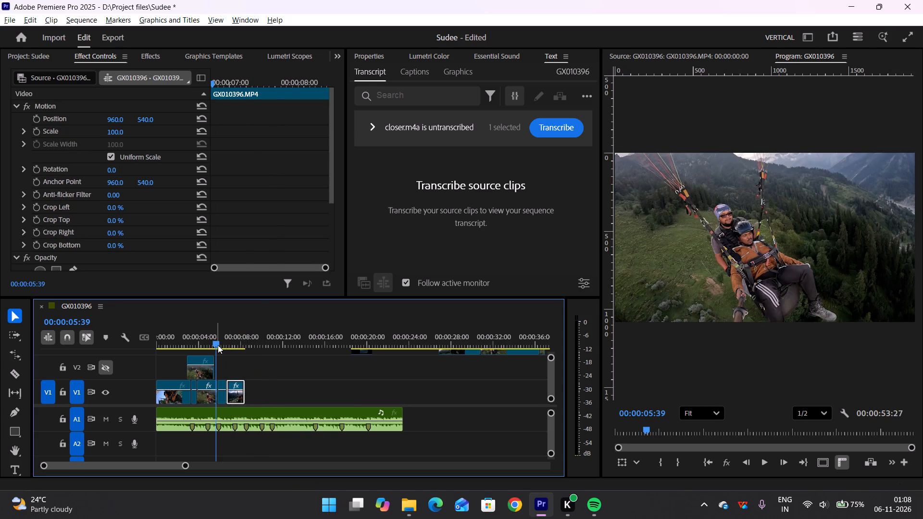
{"action": "type", "text": "v"}
{"action": "key", "text": "space"}
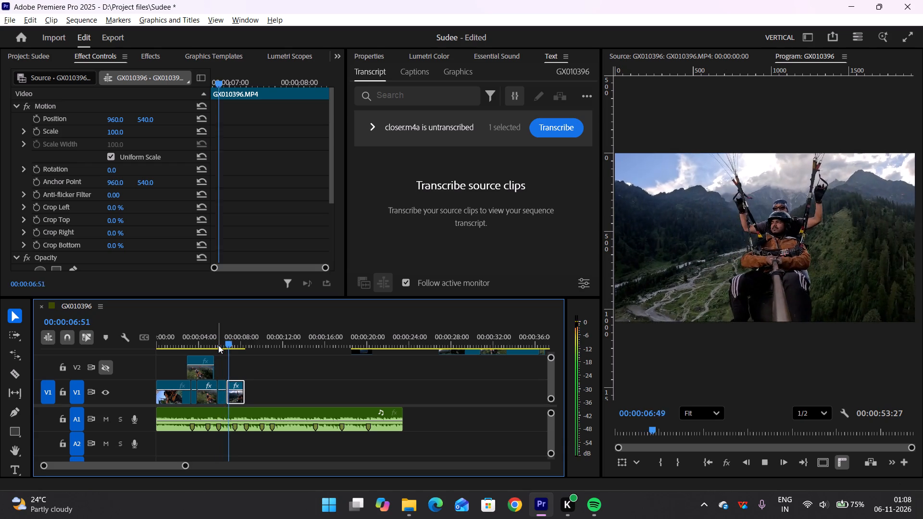
{"action": "key", "text": "space"}
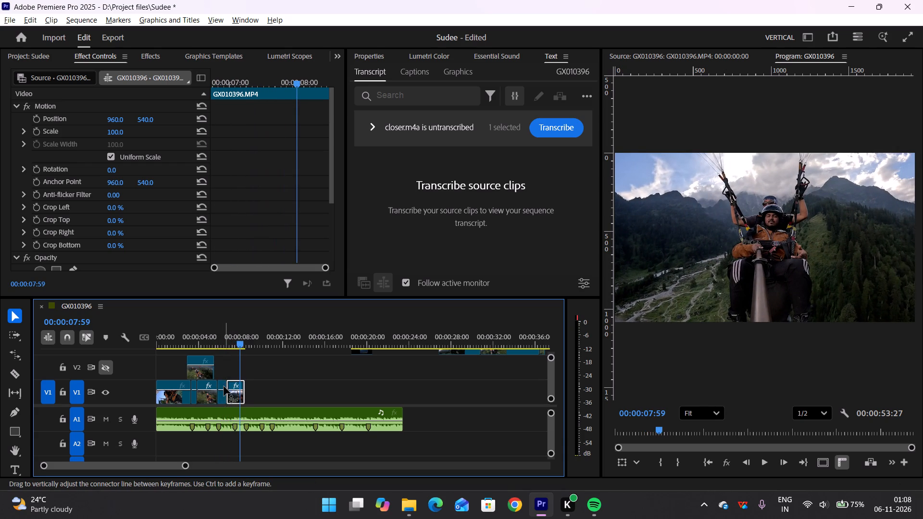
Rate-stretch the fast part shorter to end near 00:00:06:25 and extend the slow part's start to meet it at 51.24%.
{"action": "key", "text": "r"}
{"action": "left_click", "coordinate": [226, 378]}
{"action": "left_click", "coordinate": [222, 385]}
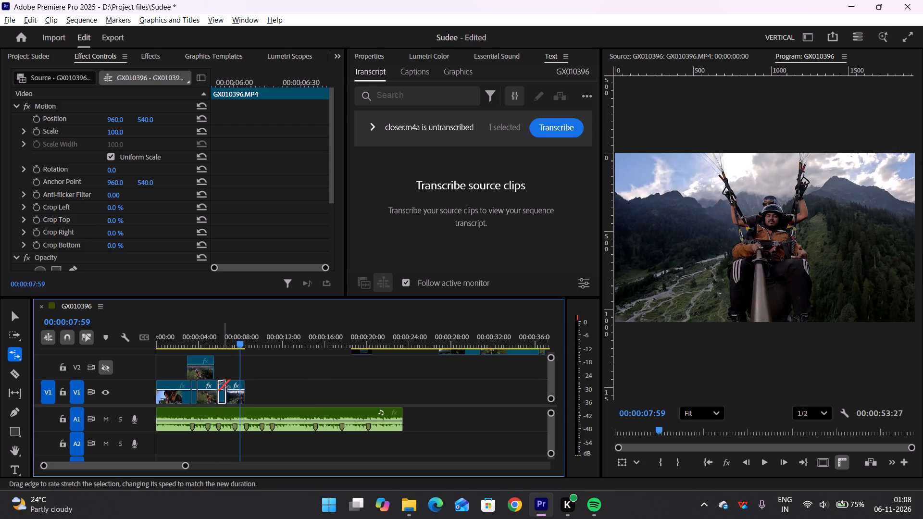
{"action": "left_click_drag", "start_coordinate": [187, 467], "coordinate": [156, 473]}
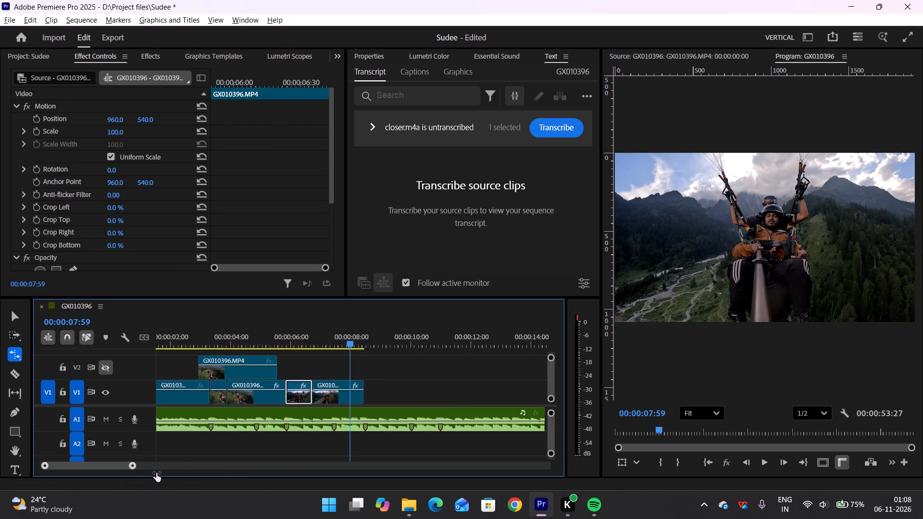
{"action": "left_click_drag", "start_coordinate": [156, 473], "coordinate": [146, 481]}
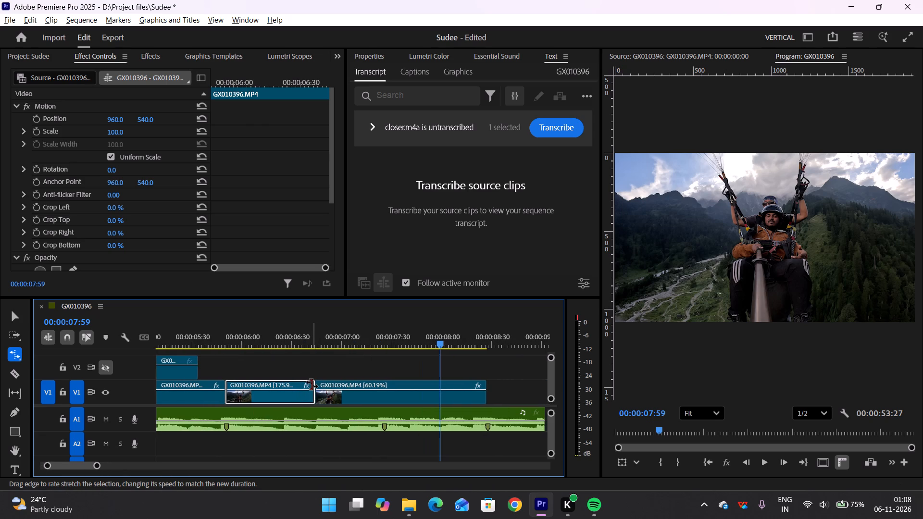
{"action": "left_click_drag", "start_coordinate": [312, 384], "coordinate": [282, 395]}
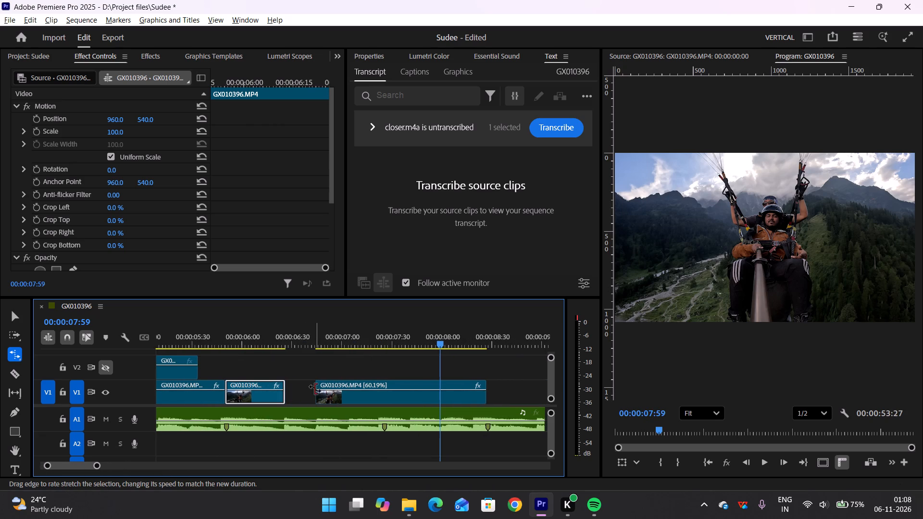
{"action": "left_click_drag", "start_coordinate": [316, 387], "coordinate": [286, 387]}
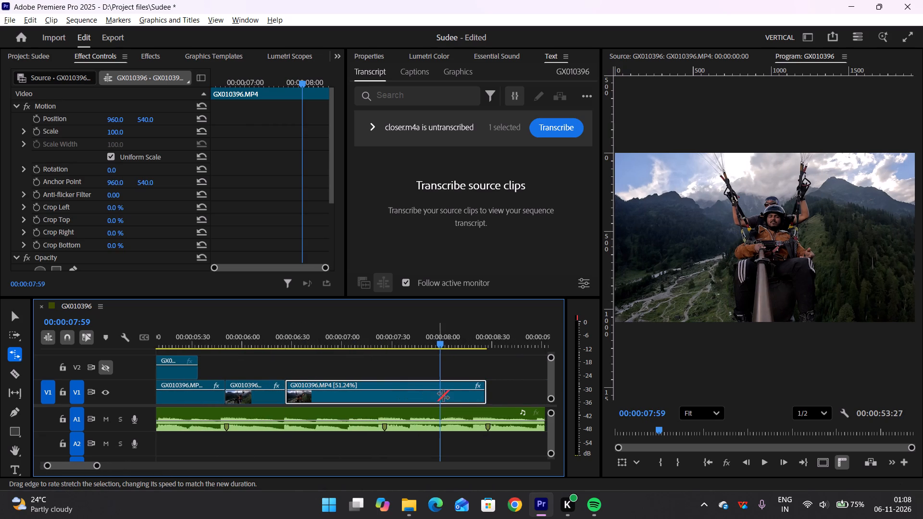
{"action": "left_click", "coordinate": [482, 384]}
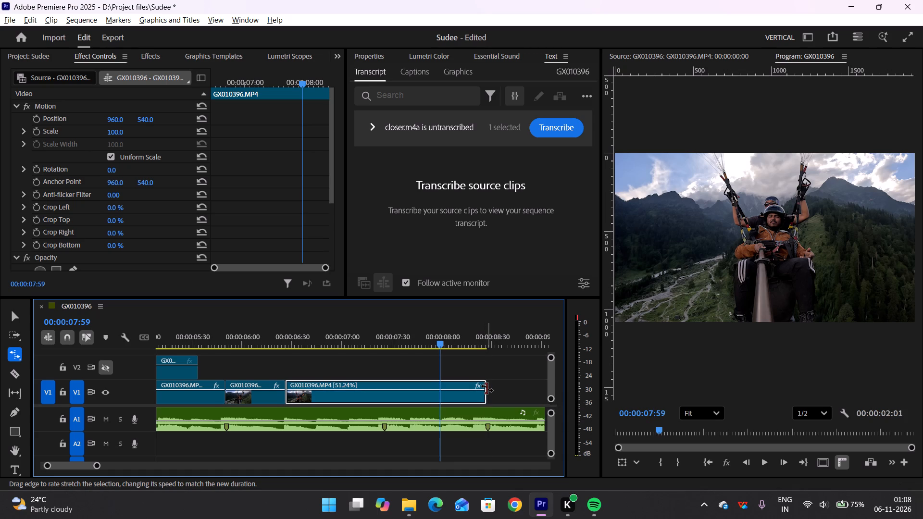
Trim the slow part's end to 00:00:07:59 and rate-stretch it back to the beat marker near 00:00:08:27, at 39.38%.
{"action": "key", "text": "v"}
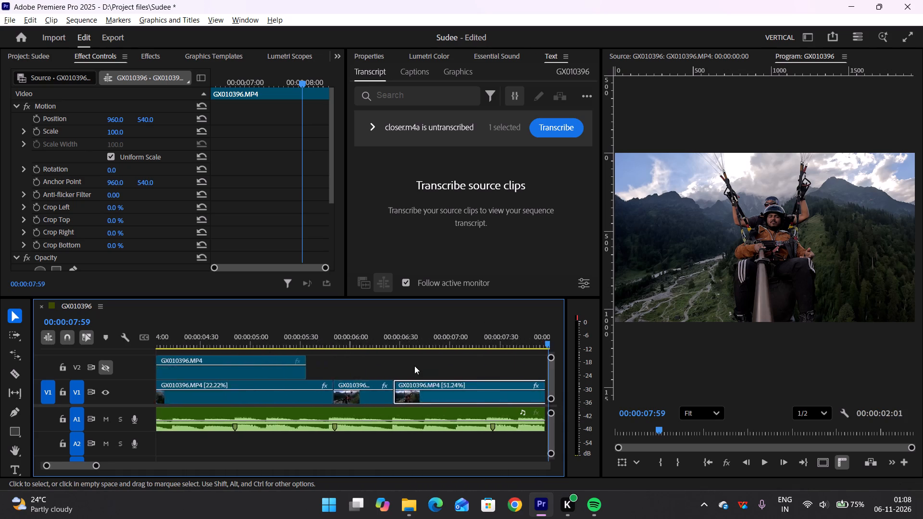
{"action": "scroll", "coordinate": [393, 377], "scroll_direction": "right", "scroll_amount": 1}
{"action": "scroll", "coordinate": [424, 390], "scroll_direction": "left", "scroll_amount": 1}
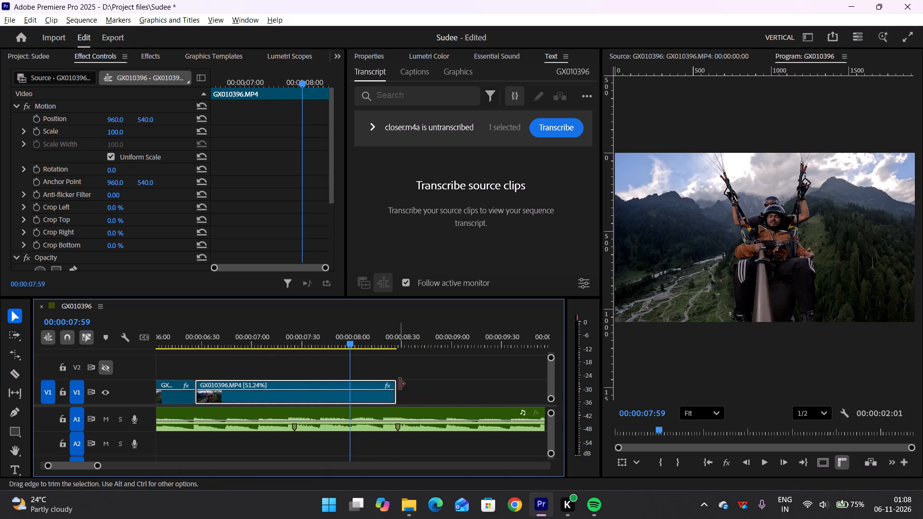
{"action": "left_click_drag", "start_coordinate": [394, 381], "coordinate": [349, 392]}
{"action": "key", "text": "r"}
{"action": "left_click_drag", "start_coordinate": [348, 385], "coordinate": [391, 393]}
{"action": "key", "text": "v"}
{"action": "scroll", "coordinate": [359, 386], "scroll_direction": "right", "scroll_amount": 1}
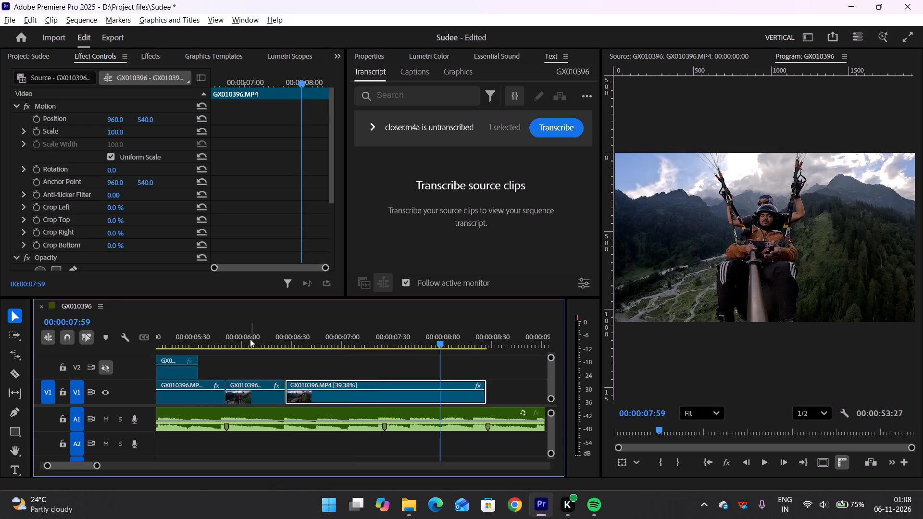
Replay the fast and slow parts from just before 00:00:06:00 to check the stronger speed ramp against the music.
{"action": "left_click", "coordinate": [244, 339]}
{"action": "key", "text": "space"}
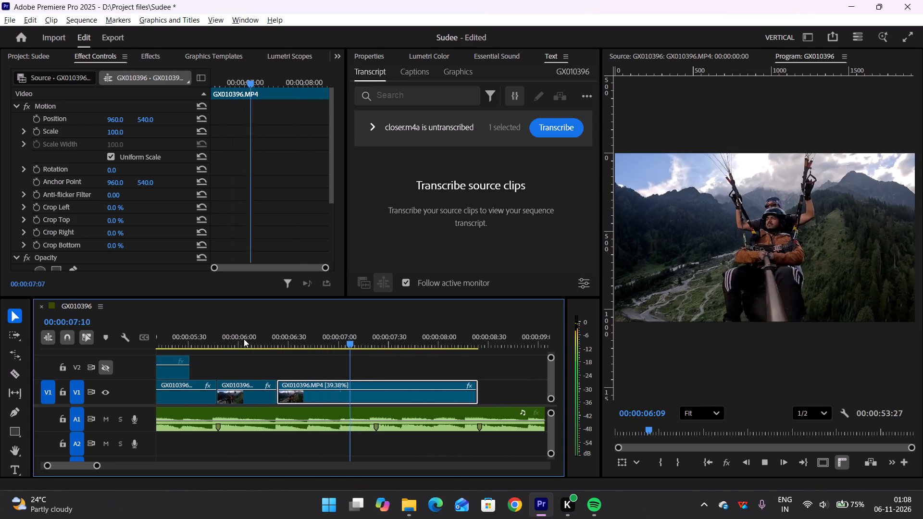
{"action": "key", "text": "space"}
{"action": "scroll", "coordinate": [229, 365], "scroll_direction": "right", "scroll_amount": 1}
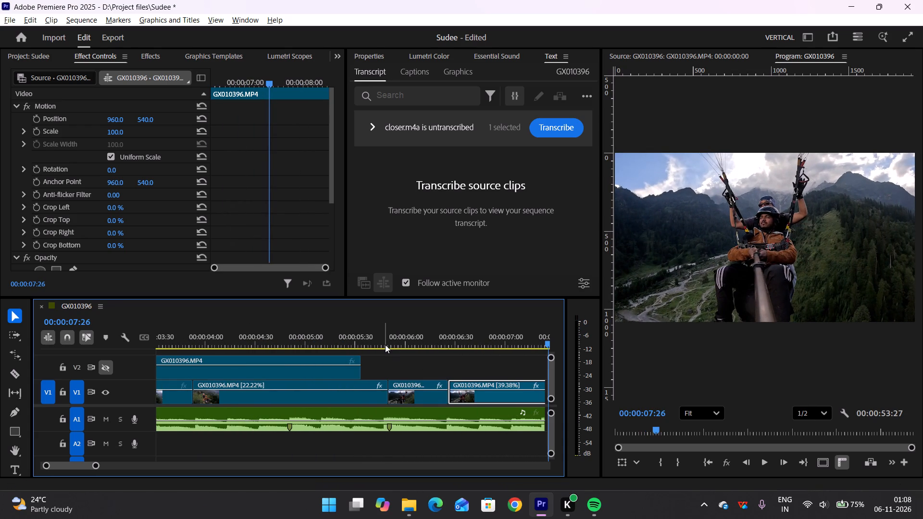
{"action": "left_click", "coordinate": [385, 345]}
{"action": "key", "text": "space"}
{"action": "key", "text": "space"}
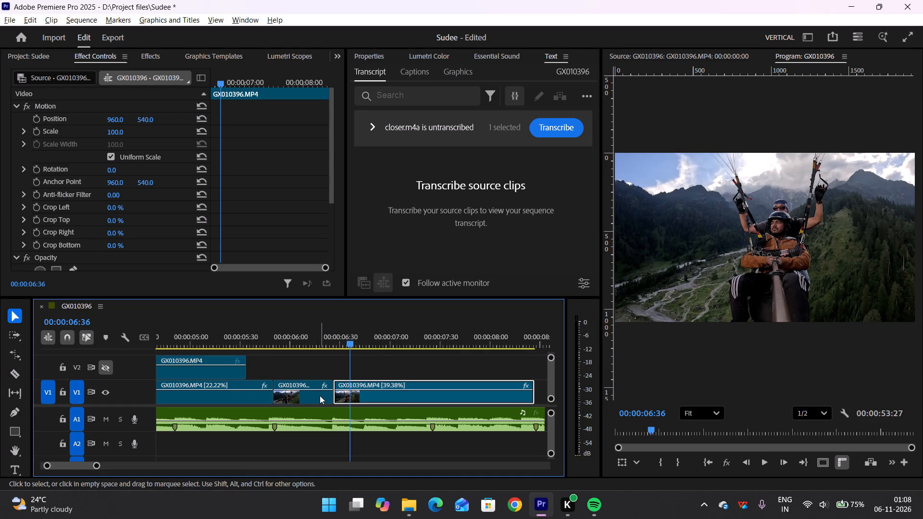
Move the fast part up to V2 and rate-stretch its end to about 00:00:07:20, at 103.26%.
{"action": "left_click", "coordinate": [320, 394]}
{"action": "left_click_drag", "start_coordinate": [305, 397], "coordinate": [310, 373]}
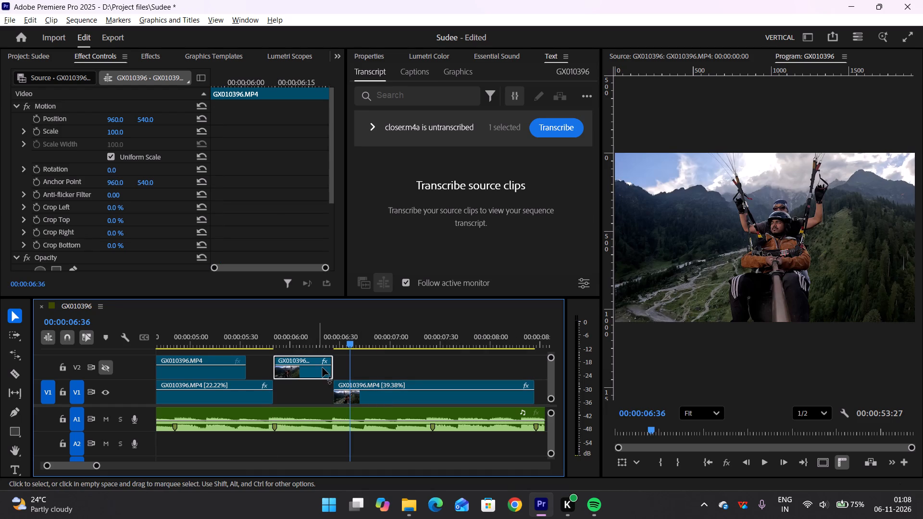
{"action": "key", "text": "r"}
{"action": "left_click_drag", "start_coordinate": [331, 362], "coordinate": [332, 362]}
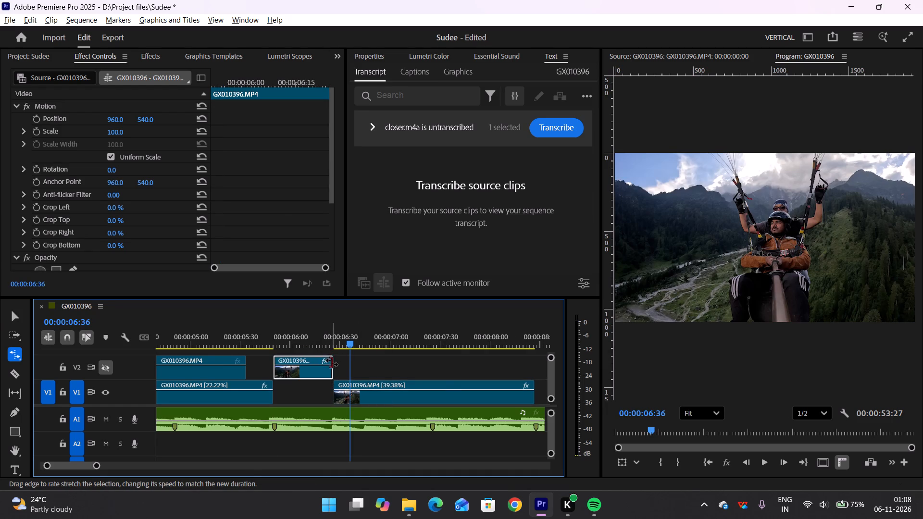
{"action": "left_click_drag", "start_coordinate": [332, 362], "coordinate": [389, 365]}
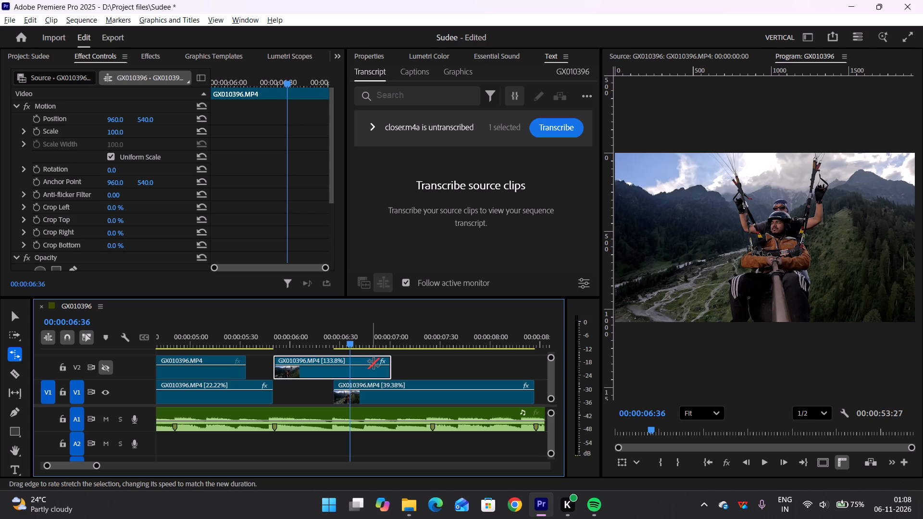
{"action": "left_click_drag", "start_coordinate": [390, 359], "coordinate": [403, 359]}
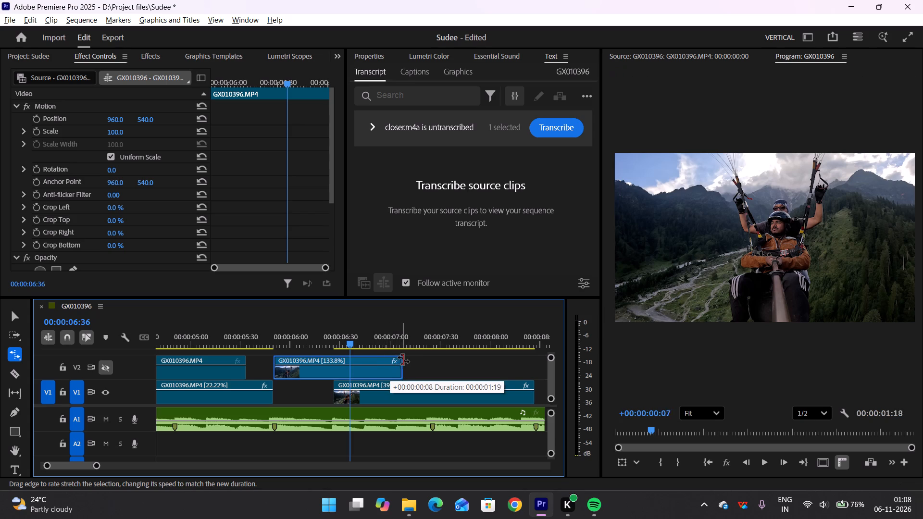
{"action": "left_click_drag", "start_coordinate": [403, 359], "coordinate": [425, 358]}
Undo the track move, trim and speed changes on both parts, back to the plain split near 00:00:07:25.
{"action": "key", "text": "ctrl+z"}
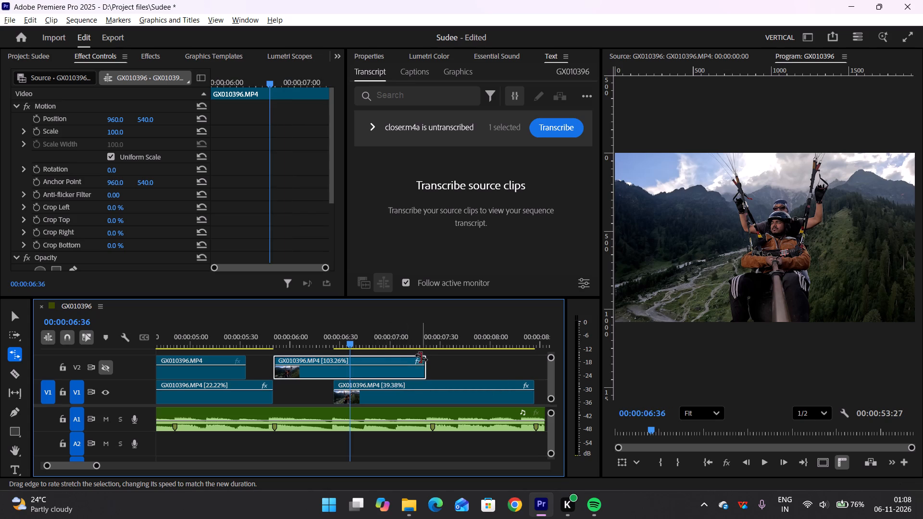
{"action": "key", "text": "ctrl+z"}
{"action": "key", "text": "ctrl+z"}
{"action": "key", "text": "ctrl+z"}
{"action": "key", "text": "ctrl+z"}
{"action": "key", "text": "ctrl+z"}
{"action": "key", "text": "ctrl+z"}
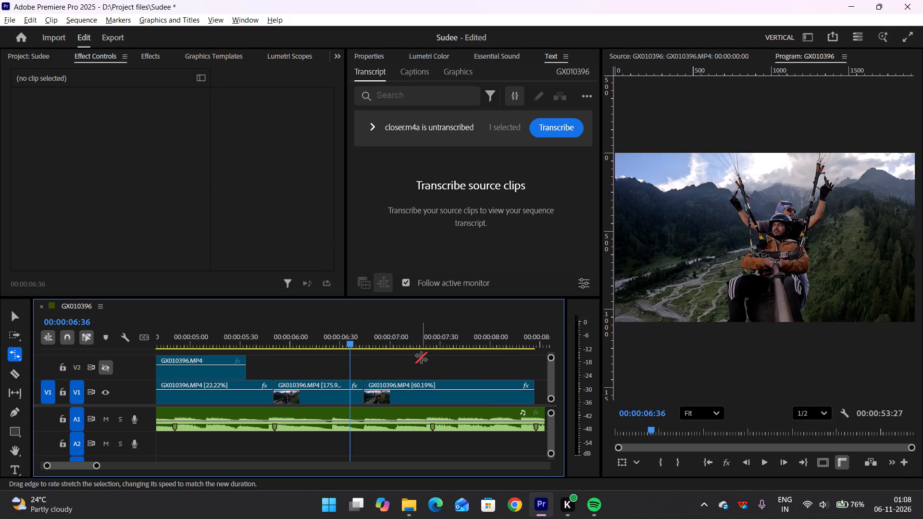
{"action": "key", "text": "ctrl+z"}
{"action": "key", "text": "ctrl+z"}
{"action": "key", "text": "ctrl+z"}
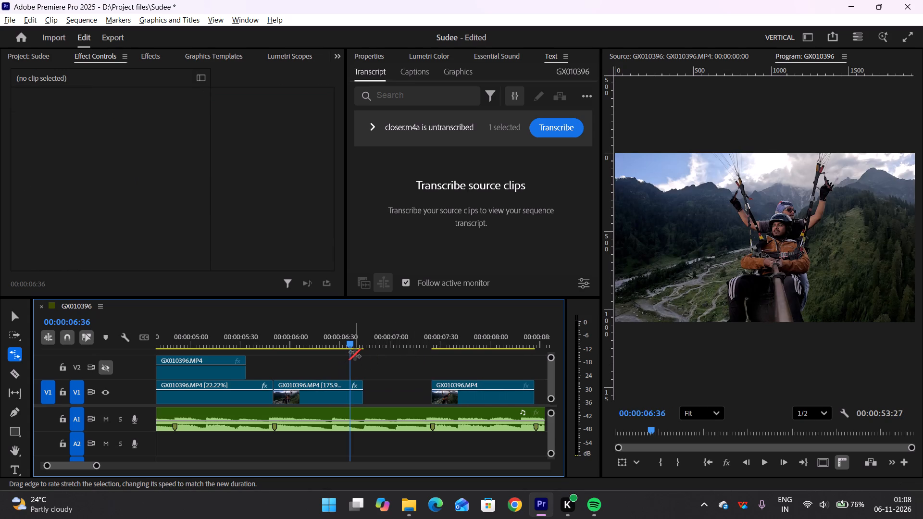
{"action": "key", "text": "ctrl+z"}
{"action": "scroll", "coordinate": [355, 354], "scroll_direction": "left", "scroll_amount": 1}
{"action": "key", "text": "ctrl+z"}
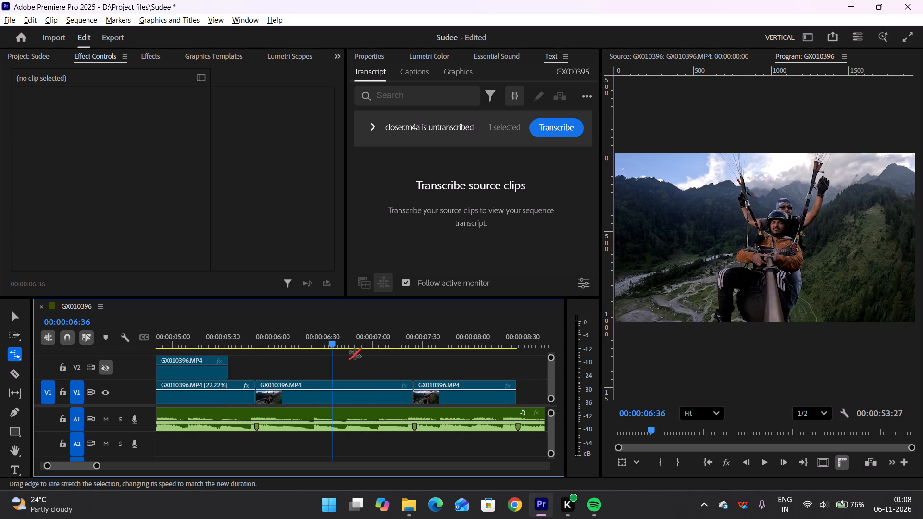
Undo the remaining split near 00:00:07:25 in the V1 clip.
{"action": "key", "text": "ctrl+z"}
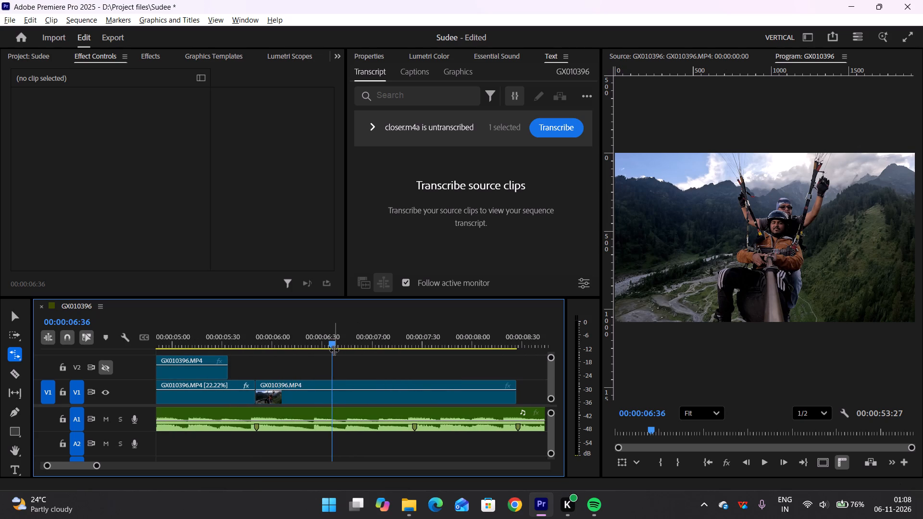
Play from about 00:00:05:54 to find the beat and split the V1 clip at 00:00:06:25.
{"action": "key", "text": "v"}
{"action": "left_click_drag", "start_coordinate": [330, 343], "coordinate": [261, 354]}
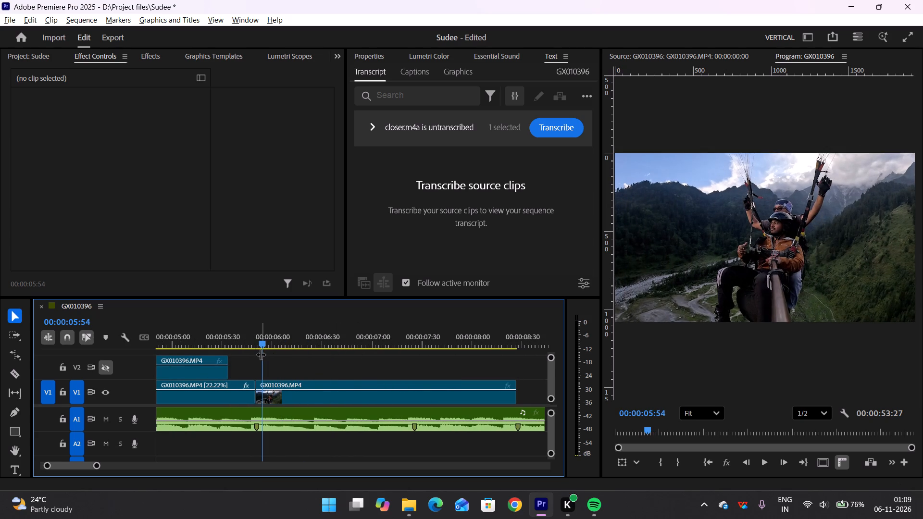
{"action": "key", "text": "space"}
{"action": "key", "text": "space"}
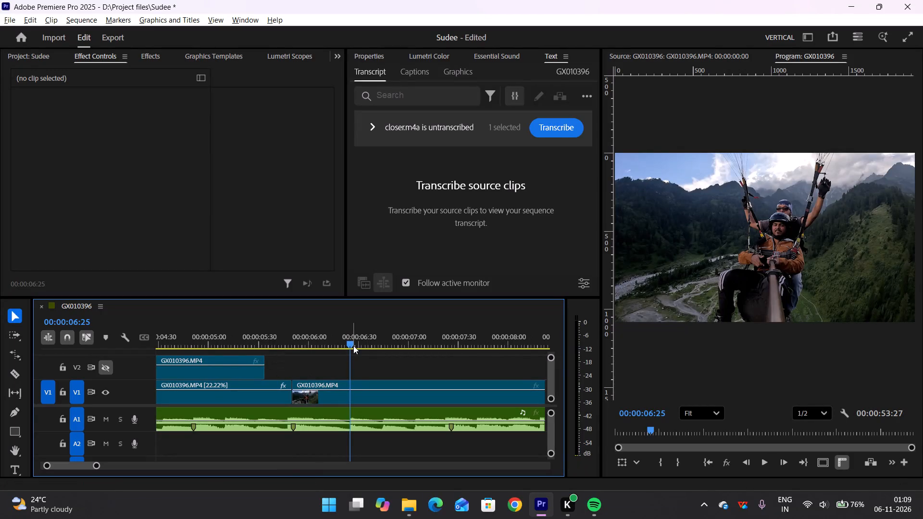
{"action": "left_click", "coordinate": [361, 396]}
{"action": "key", "text": "c"}
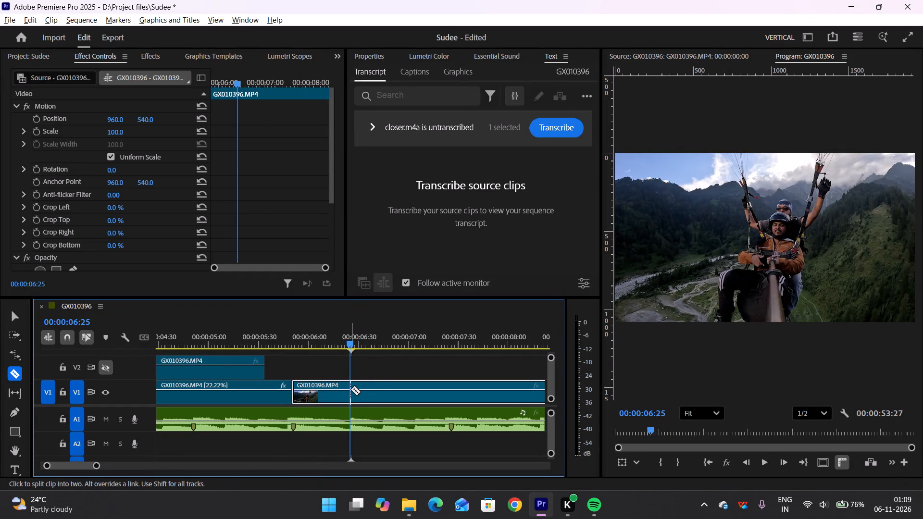
{"action": "left_click", "coordinate": [350, 388]}
{"action": "key", "text": "v"}
Split the second part of the V1 clip at about 00:00:07:15 and delete the piece after the cut.
{"action": "scroll", "coordinate": [394, 395], "scroll_direction": "left", "scroll_amount": 2}
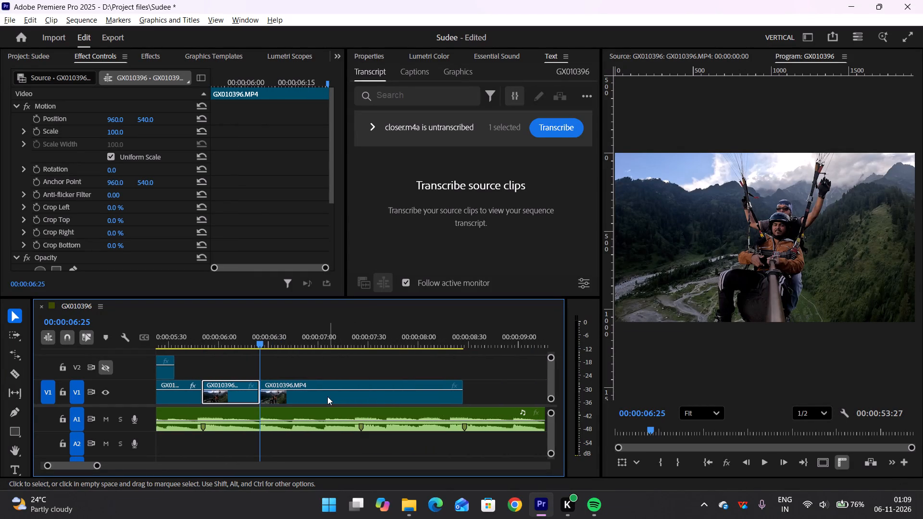
{"action": "key", "text": "c"}
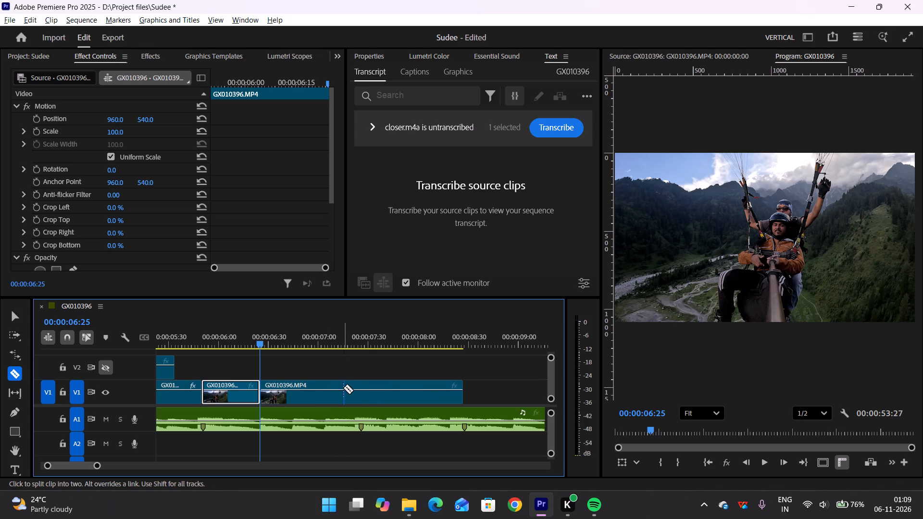
{"action": "left_click", "coordinate": [343, 388]}
{"action": "key", "text": "v"}
{"action": "left_click_drag", "start_coordinate": [370, 359], "coordinate": [398, 395]}
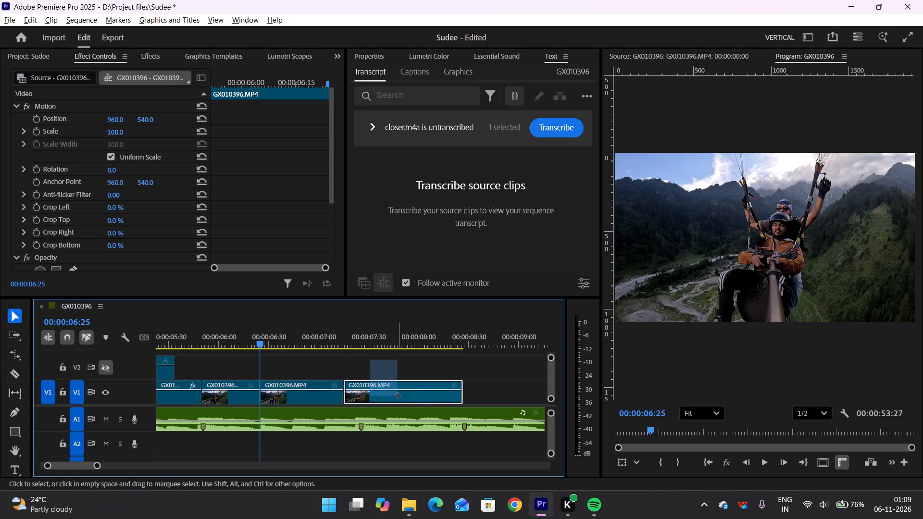
{"action": "left_click_drag", "start_coordinate": [398, 395], "coordinate": [399, 395]}
{"action": "key", "text": "BackSpace"}
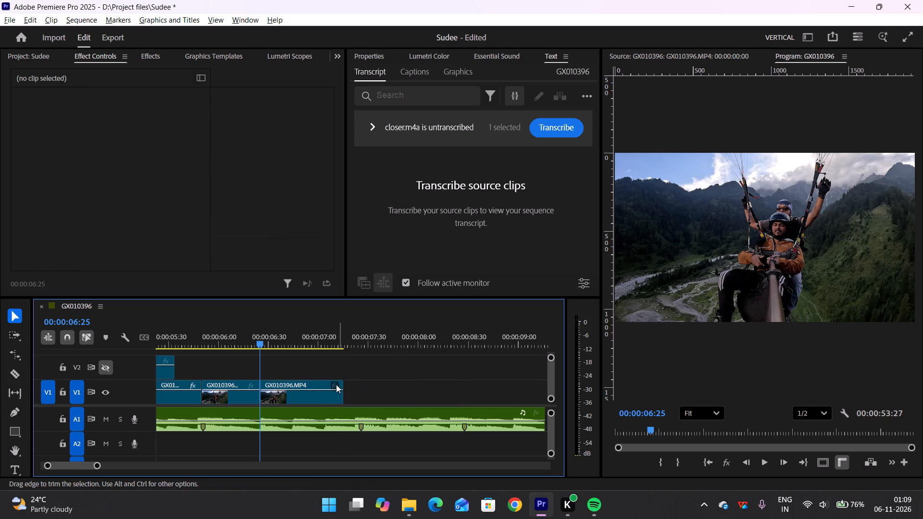
Rate-stretch the shortened clip's end to the beat marker near 00:00:08:27, at 40.98%, and play the ramp back.
{"action": "key", "text": "r"}
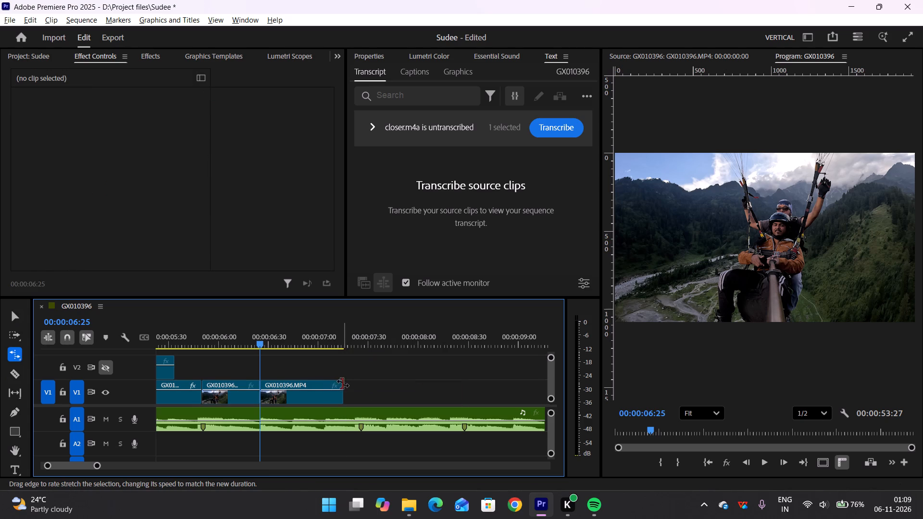
{"action": "left_click_drag", "start_coordinate": [343, 383], "coordinate": [460, 387]}
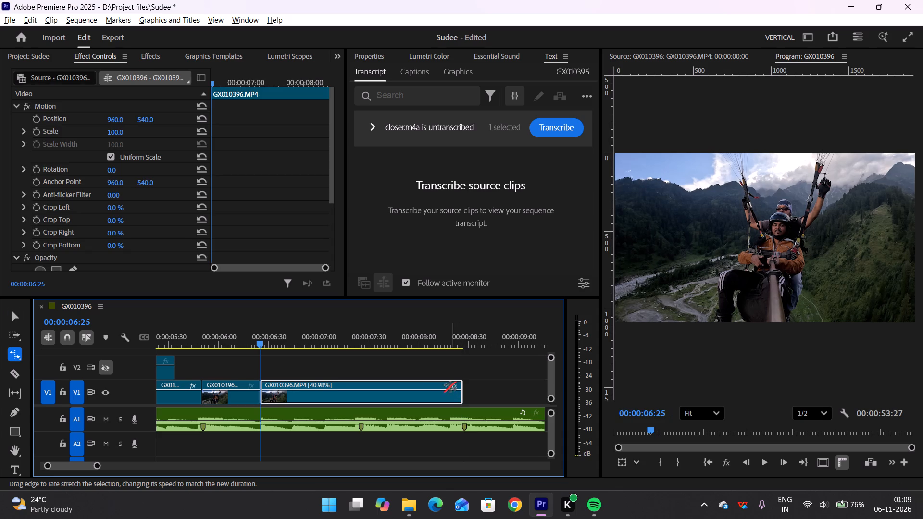
{"action": "key", "text": "v"}
{"action": "left_click_drag", "start_coordinate": [240, 342], "coordinate": [212, 347]}
{"action": "key", "text": "space"}
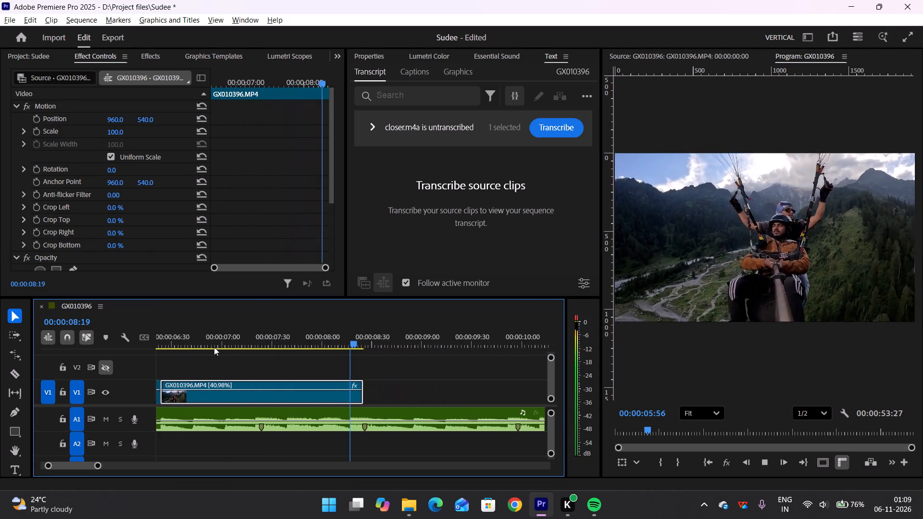
{"action": "key", "text": "space"}
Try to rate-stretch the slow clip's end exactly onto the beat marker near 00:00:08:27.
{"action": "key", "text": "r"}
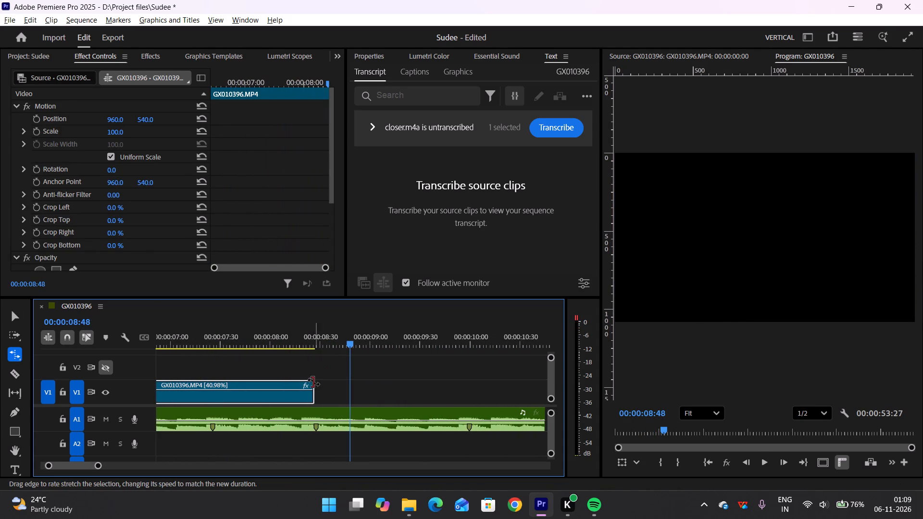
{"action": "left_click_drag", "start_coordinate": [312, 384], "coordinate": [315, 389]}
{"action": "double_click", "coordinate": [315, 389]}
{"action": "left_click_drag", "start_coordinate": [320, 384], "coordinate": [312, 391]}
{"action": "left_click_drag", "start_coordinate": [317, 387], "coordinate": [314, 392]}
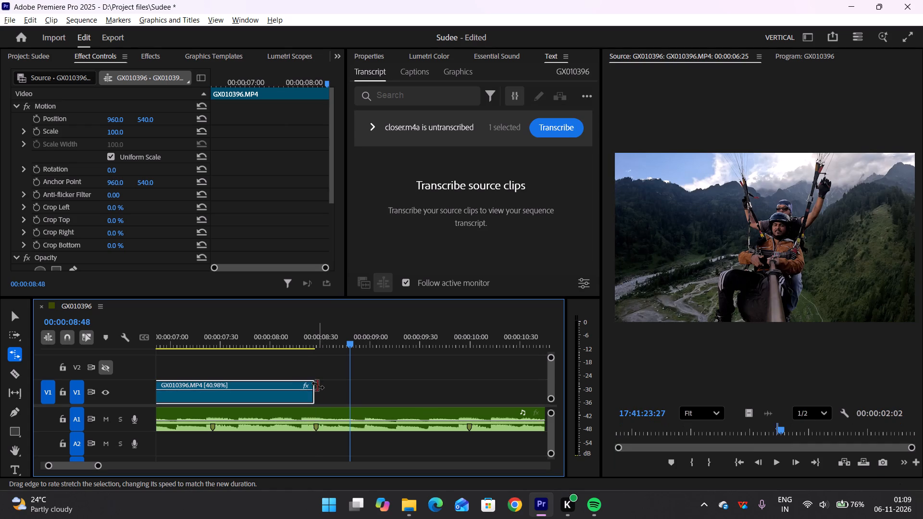
Replay the speed-ramped V1 clips up to the beat marker near 00:00:08:27 to check their timing against the music.
{"action": "key", "text": "v"}
{"action": "scroll", "coordinate": [289, 378], "scroll_direction": "right", "scroll_amount": 3}
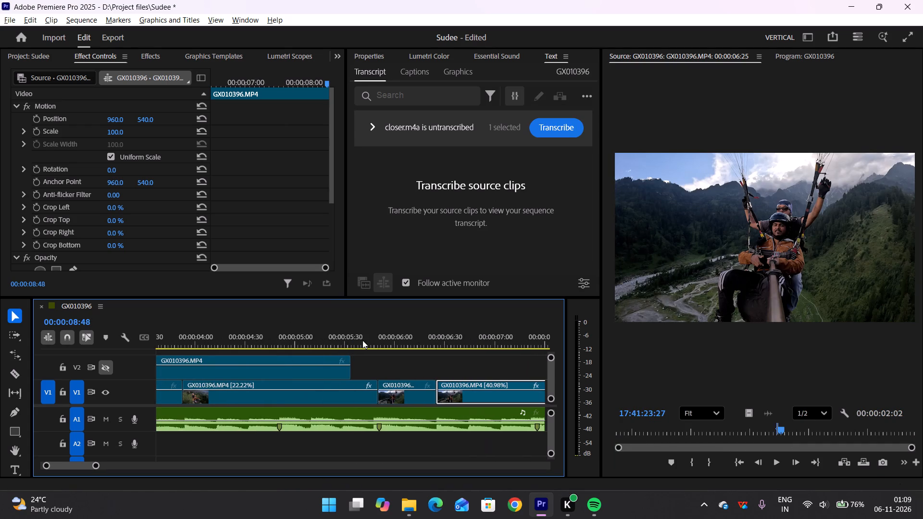
{"action": "left_click", "coordinate": [380, 344]}
{"action": "key", "text": "space"}
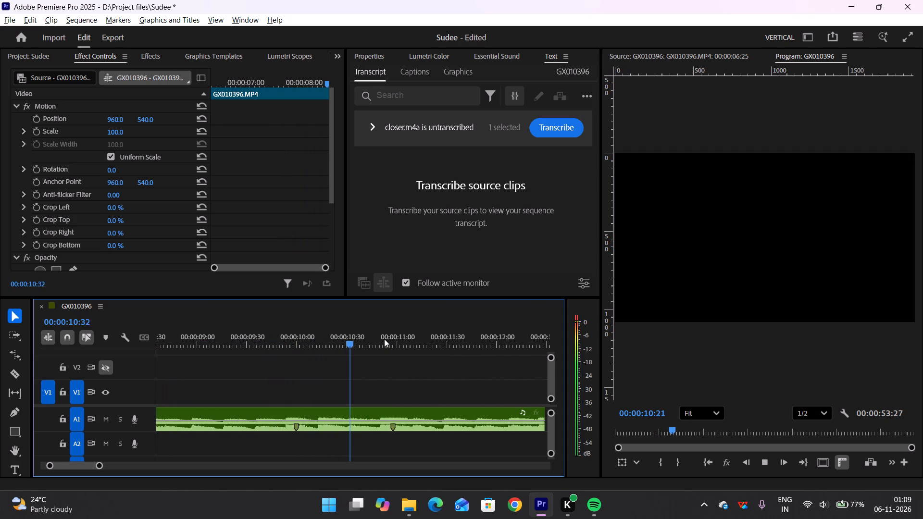
{"action": "key", "text": "space"}
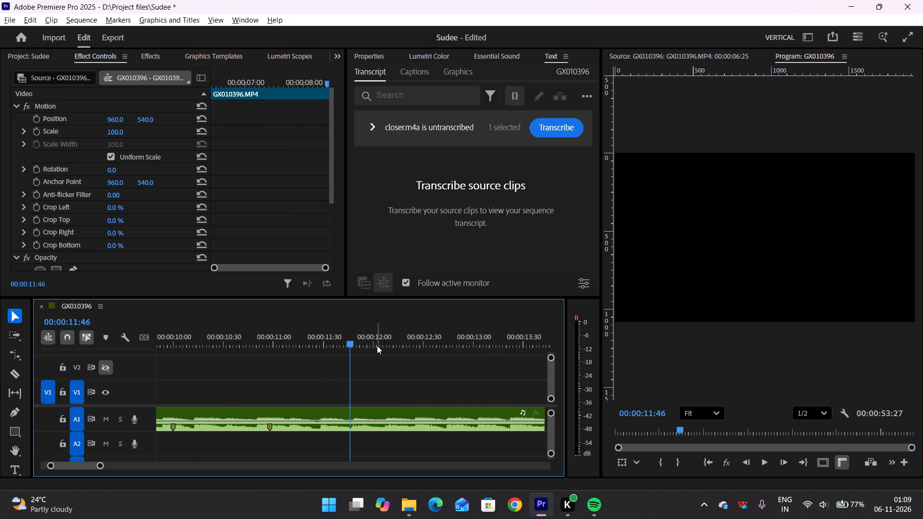
{"action": "scroll", "coordinate": [377, 346], "scroll_direction": "right", "scroll_amount": 20}
{"action": "scroll", "coordinate": [377, 346], "scroll_direction": "right", "scroll_amount": 6}
{"action": "left_click_drag", "start_coordinate": [230, 342], "coordinate": [127, 328]}
{"action": "key", "text": "space"}
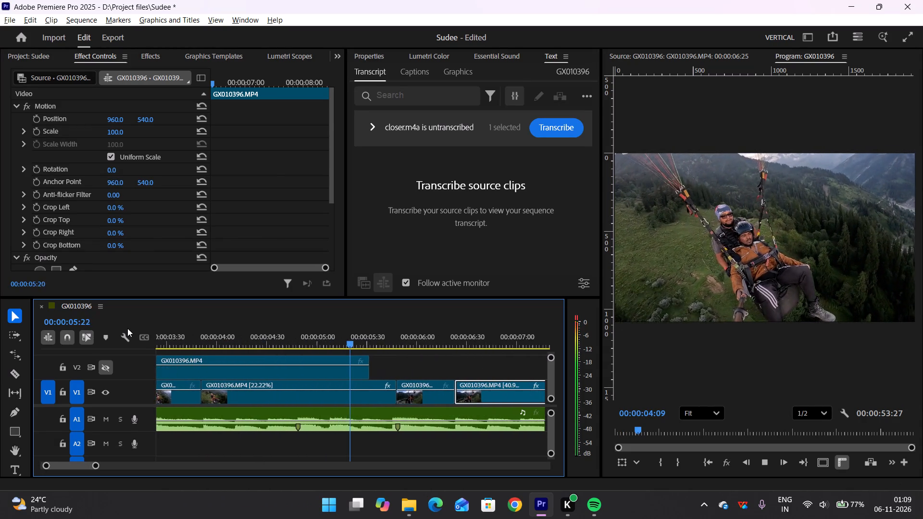
{"action": "key", "text": "space"}
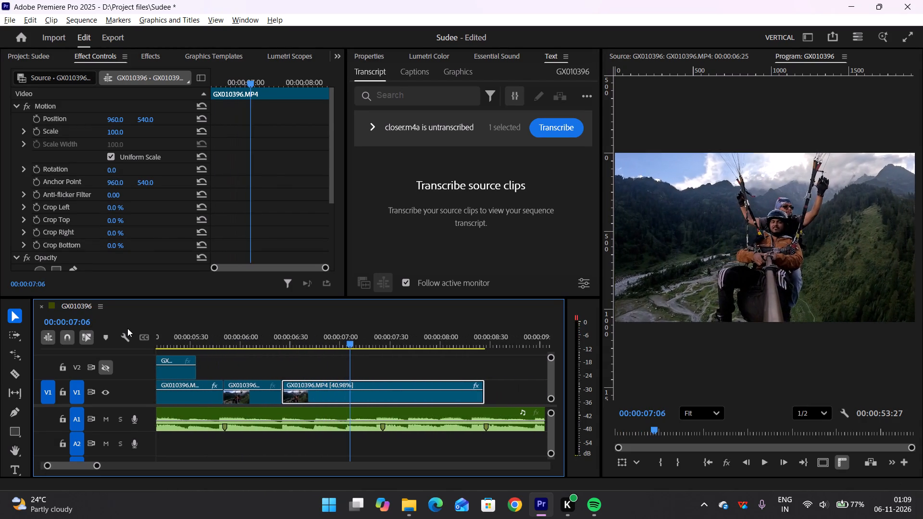
{"action": "key", "text": "space"}
{"action": "key", "text": "space"}
{"action": "key", "text": "space"}
{"action": "key", "text": "space"}
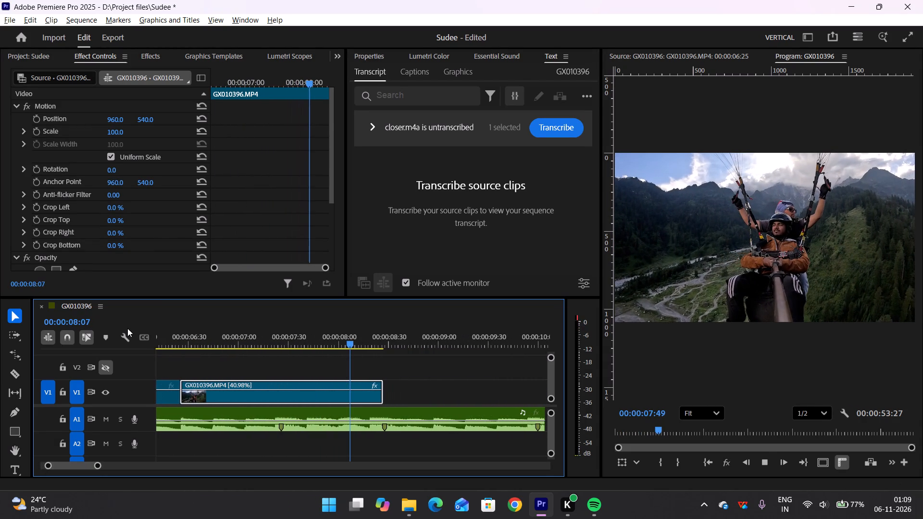
{"action": "scroll", "coordinate": [264, 362], "scroll_direction": "right", "scroll_amount": 1}
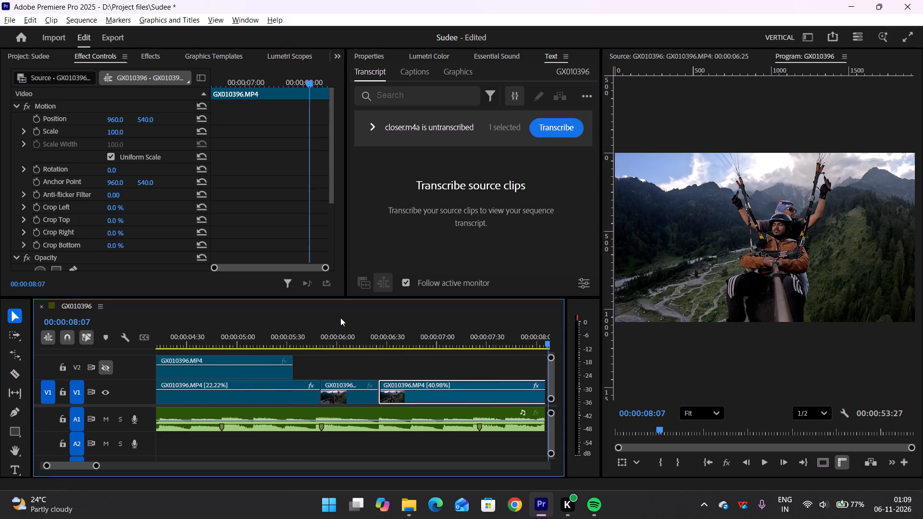
{"action": "left_click", "coordinate": [314, 325]}
{"action": "key", "text": "space"}
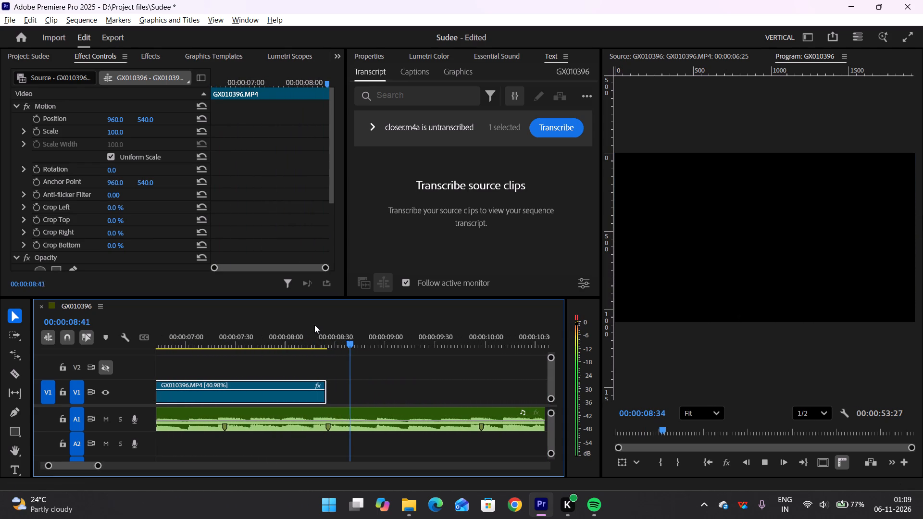
{"action": "key", "text": "space"}
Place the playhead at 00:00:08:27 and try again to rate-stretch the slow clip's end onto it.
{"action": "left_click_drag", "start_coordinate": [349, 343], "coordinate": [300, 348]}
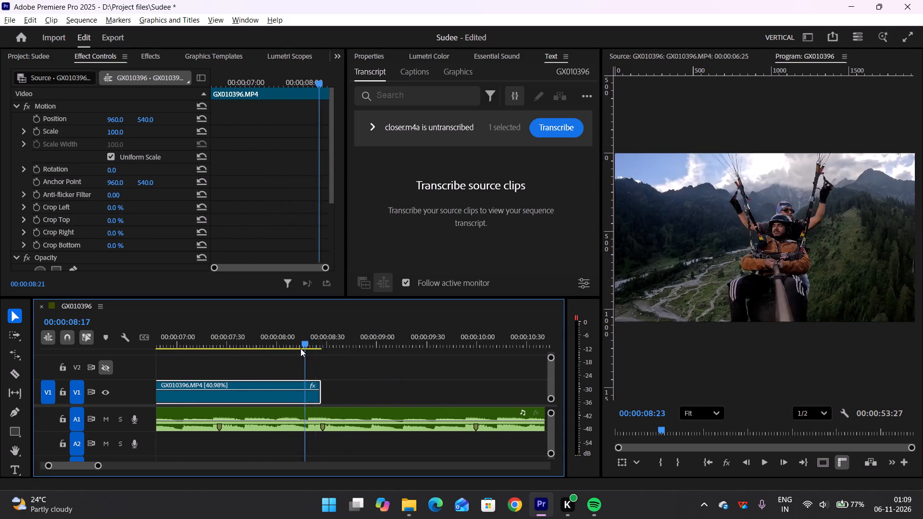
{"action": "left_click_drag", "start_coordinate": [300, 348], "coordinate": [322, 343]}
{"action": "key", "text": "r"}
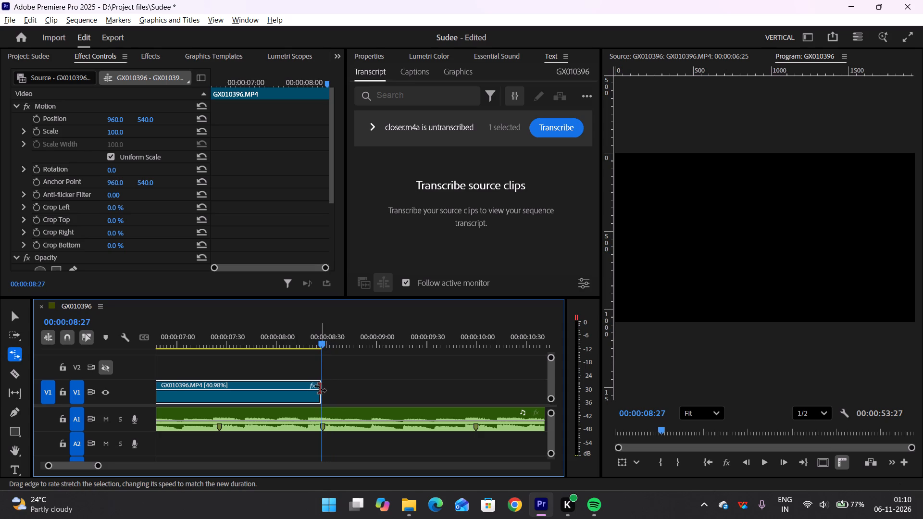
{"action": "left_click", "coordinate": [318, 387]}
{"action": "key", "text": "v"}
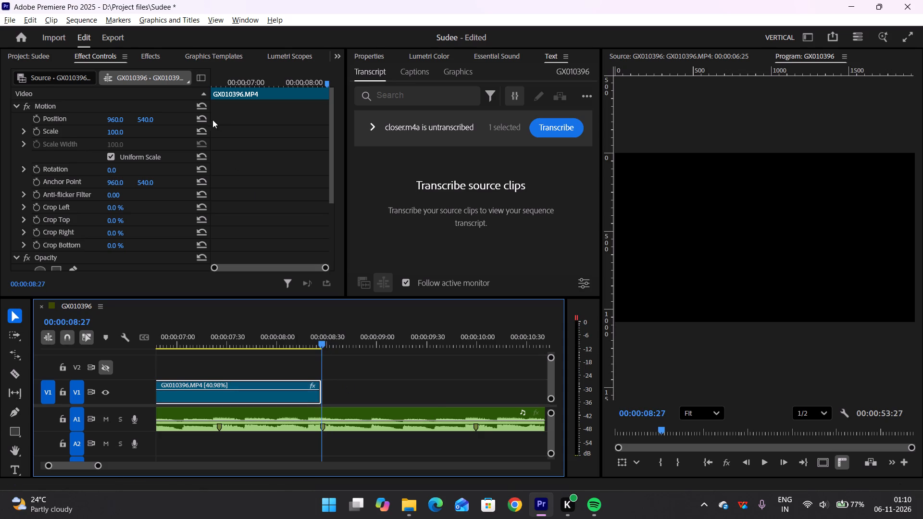
{"action": "left_click_drag", "start_coordinate": [219, 187], "coordinate": [299, 358]}
{"action": "scroll", "coordinate": [302, 401], "scroll_direction": "right", "scroll_amount": 2}
{"action": "scroll", "coordinate": [302, 401], "scroll_direction": "left", "scroll_amount": 1}
{"action": "left_click", "coordinate": [302, 401]}
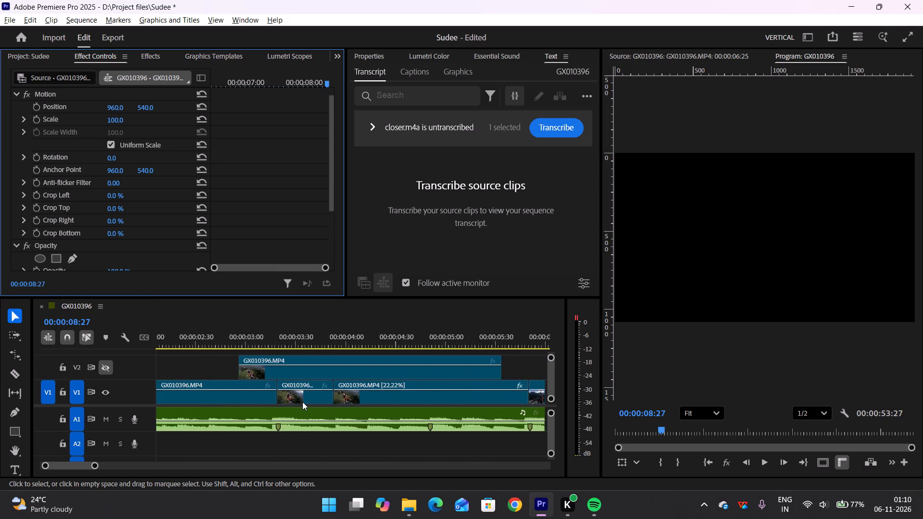
{"action": "scroll", "coordinate": [302, 402], "scroll_direction": "left", "scroll_amount": 1}
{"action": "key", "text": "grave"}
{"action": "scroll", "coordinate": [449, 363], "scroll_direction": "left", "scroll_amount": 2}
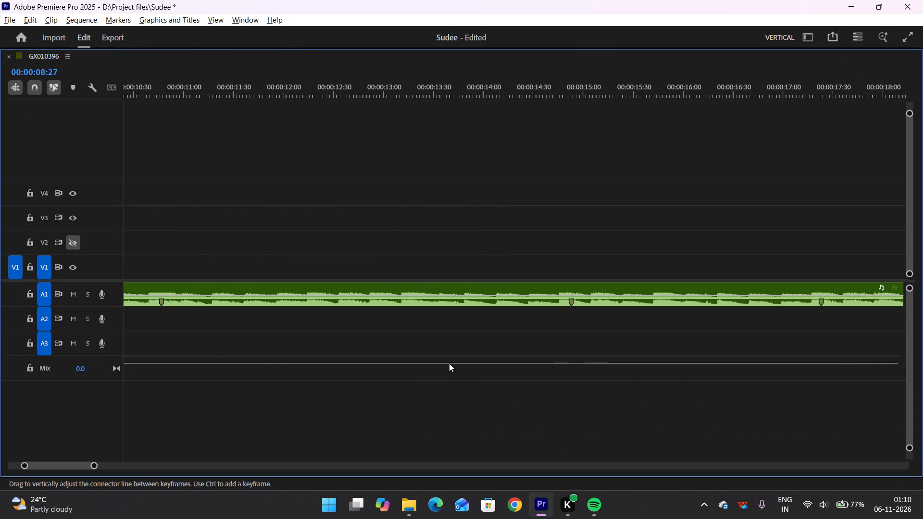
{"action": "scroll", "coordinate": [449, 363], "scroll_direction": "left", "scroll_amount": 1}
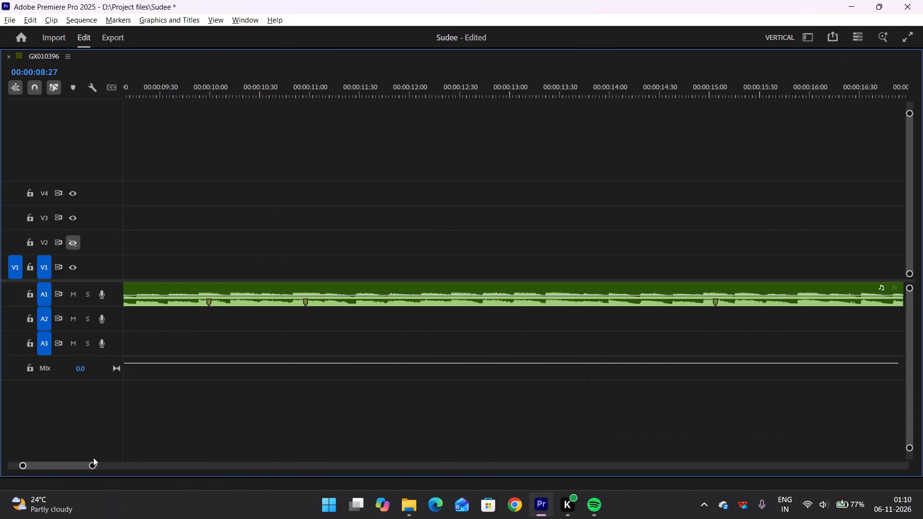
{"action": "left_click_drag", "start_coordinate": [94, 464], "coordinate": [177, 450]}
{"action": "scroll", "coordinate": [370, 337], "scroll_direction": "left", "scroll_amount": 1}
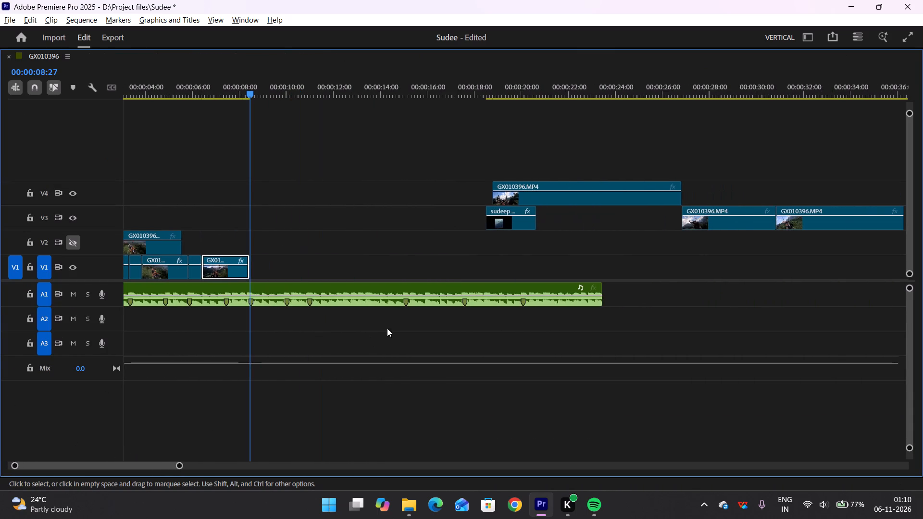
{"action": "left_click_drag", "start_coordinate": [552, 248], "coordinate": [493, 224]}
{"action": "left_click_drag", "start_coordinate": [510, 224], "coordinate": [274, 281]}
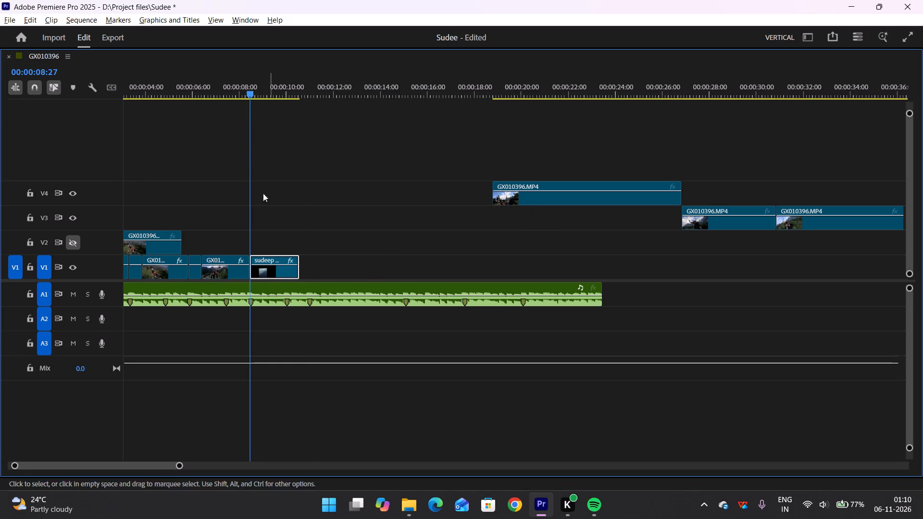
{"action": "key", "text": "grave"}
{"action": "key", "text": "space"}
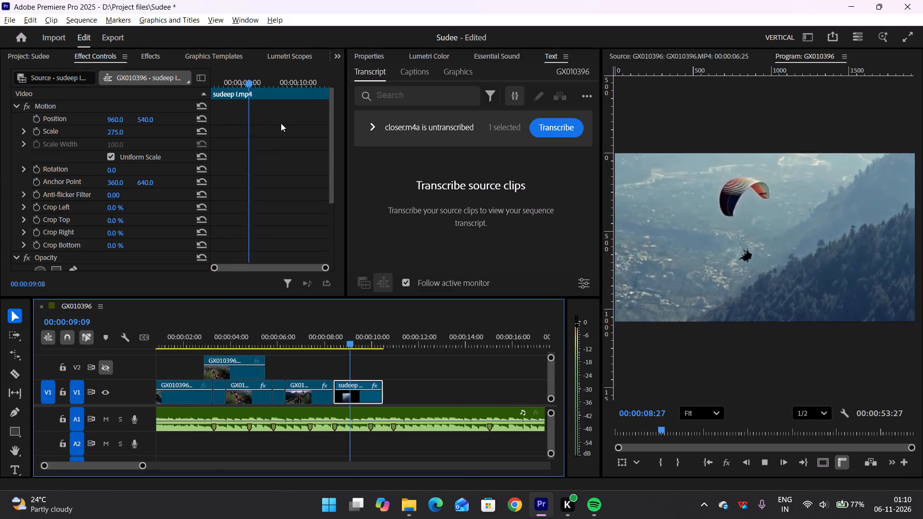
{"action": "key", "text": "space"}
{"action": "key", "text": "space"}
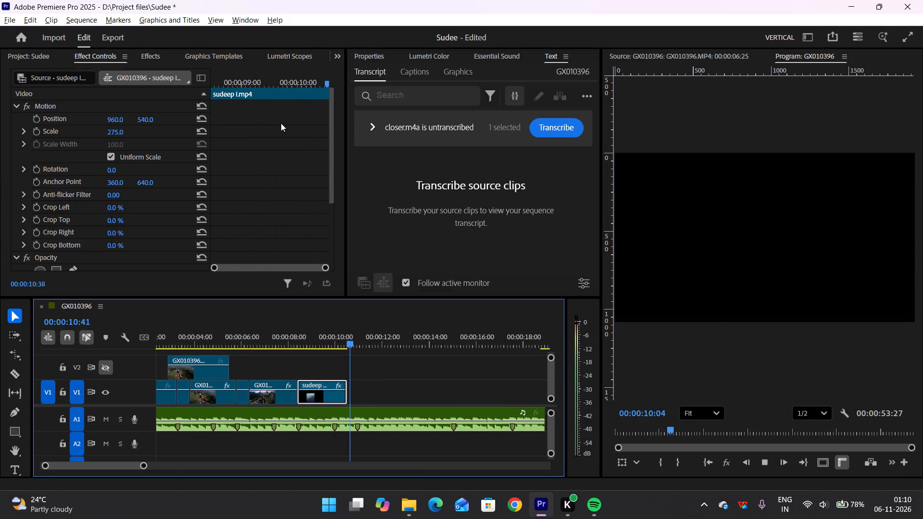
{"action": "key", "text": "space"}
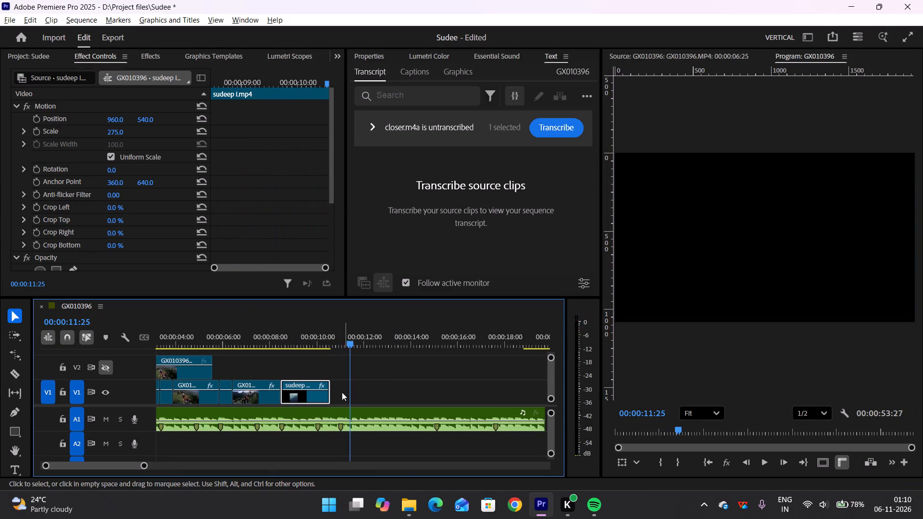
{"action": "left_click_drag", "start_coordinate": [328, 383], "coordinate": [317, 388]}
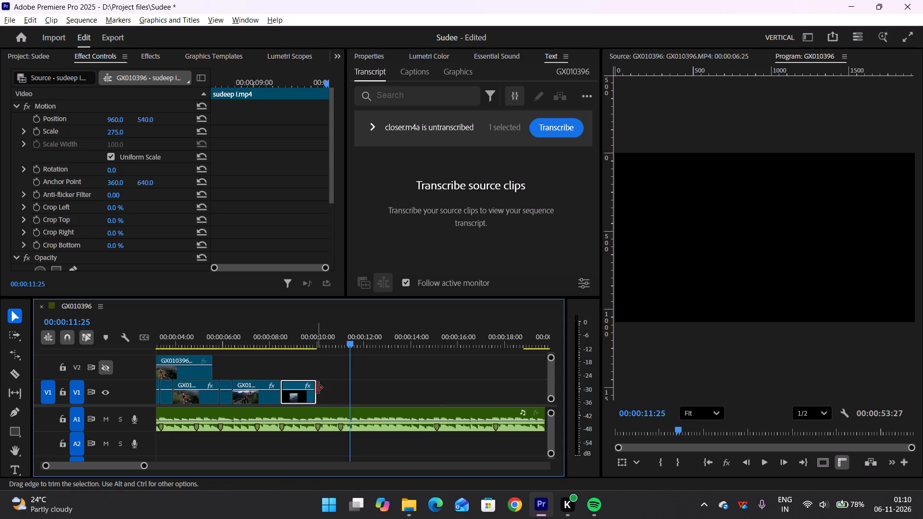
{"action": "key", "text": "v"}
{"action": "scroll", "coordinate": [417, 432], "scroll_direction": "right", "scroll_amount": 6}
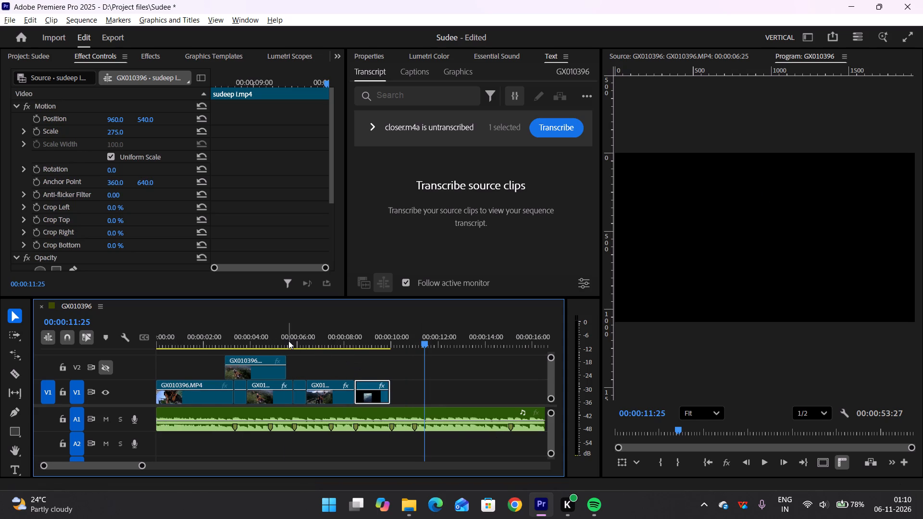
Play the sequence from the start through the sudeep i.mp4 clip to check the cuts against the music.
{"action": "left_click_drag", "start_coordinate": [288, 341], "coordinate": [148, 343]}
{"action": "key", "text": "space"}
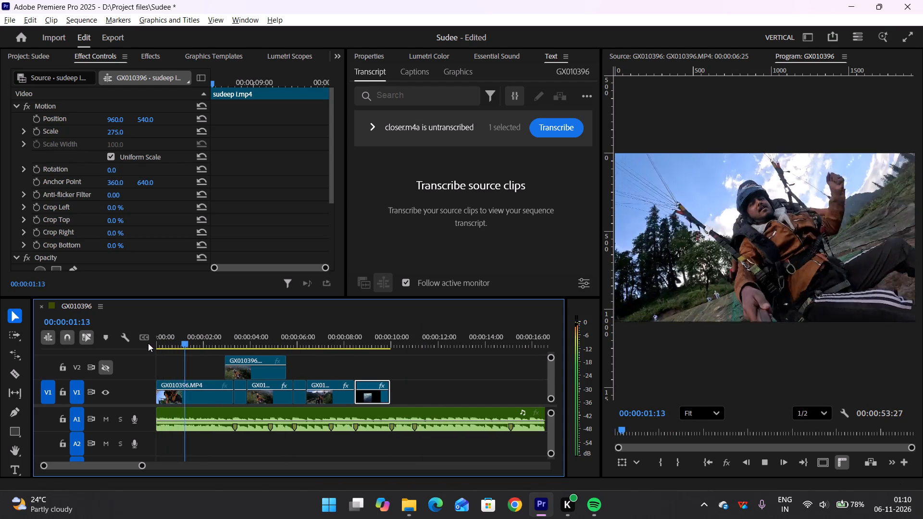
{"action": "left_click", "coordinate": [148, 343]}
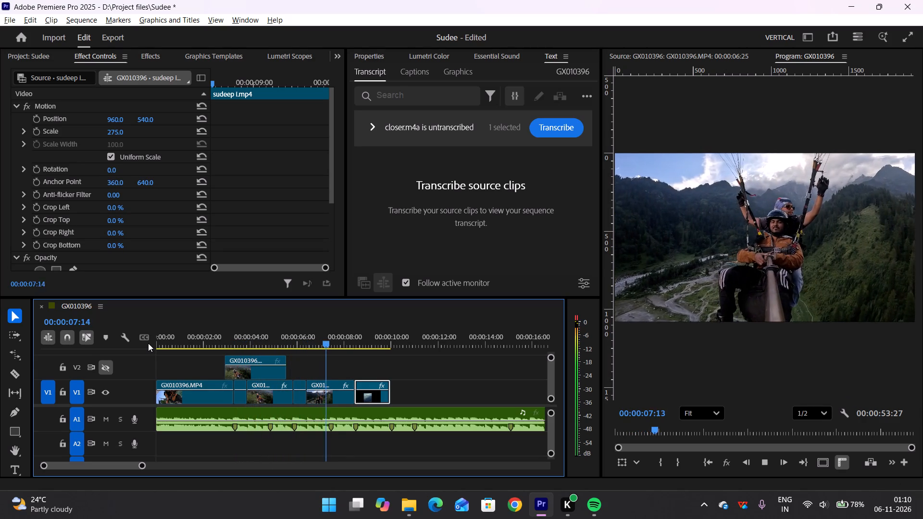
{"action": "key", "text": "space"}
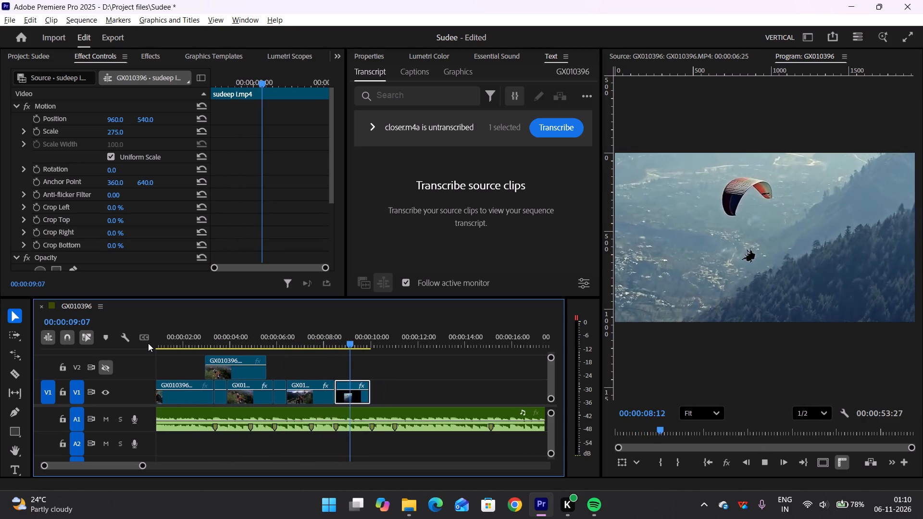
{"action": "scroll", "coordinate": [226, 379], "scroll_direction": "right", "scroll_amount": 1}
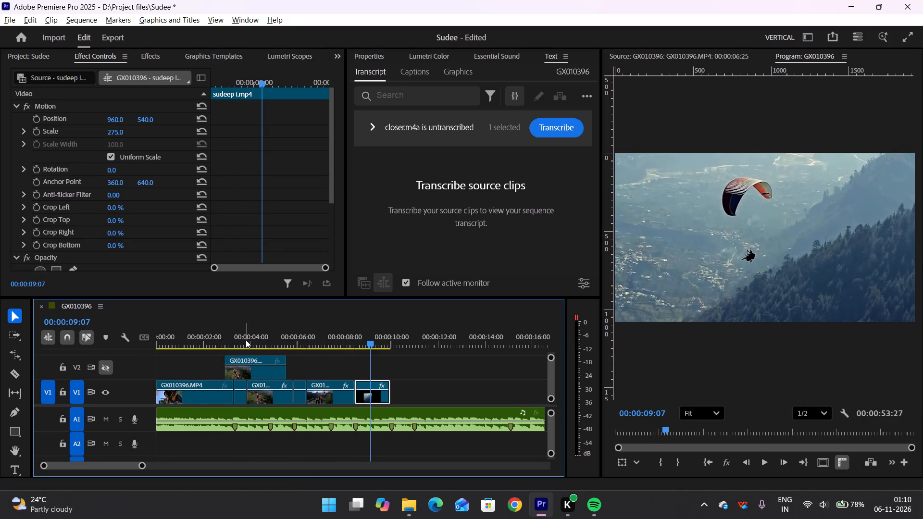
Replay the V1 section between about 00:00:04:00 and 00:00:06:00 repeatedly to examine its timing around the beat markers.
{"action": "left_click", "coordinate": [245, 340]}
{"action": "key", "text": "space"}
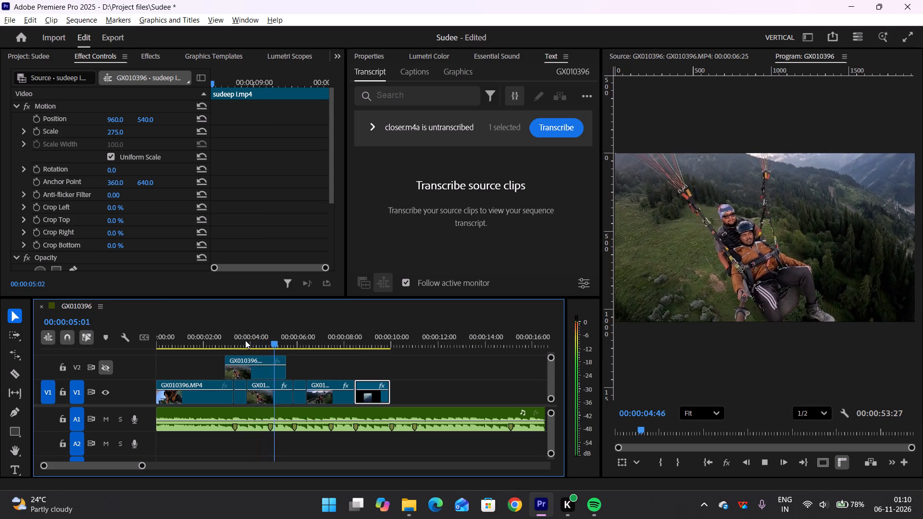
{"action": "key", "text": "space"}
{"action": "left_click", "coordinate": [260, 341]}
{"action": "key", "text": "space"}
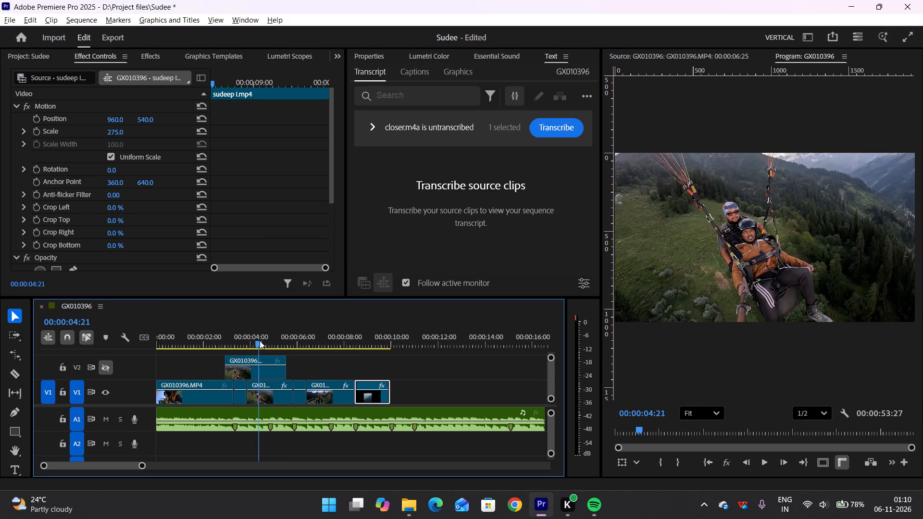
{"action": "key", "text": "space"}
{"action": "key", "text": "space"}
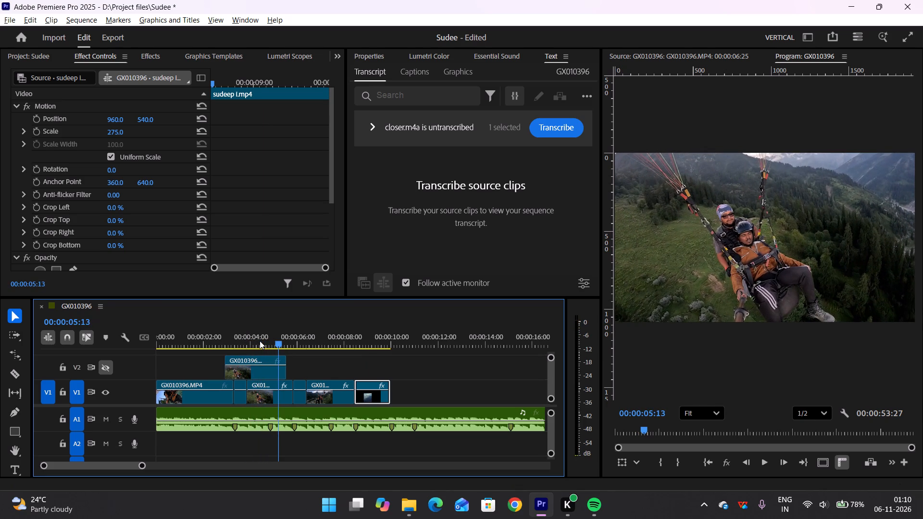
{"action": "key", "text": "space"}
{"action": "key", "text": "space"}
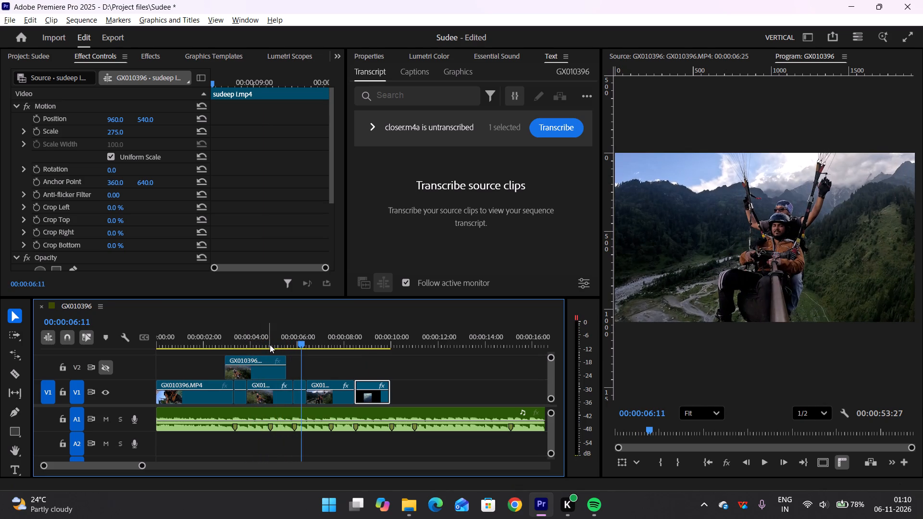
{"action": "left_click", "coordinate": [270, 345]}
{"action": "key", "text": "space"}
{"action": "key", "text": "space"}
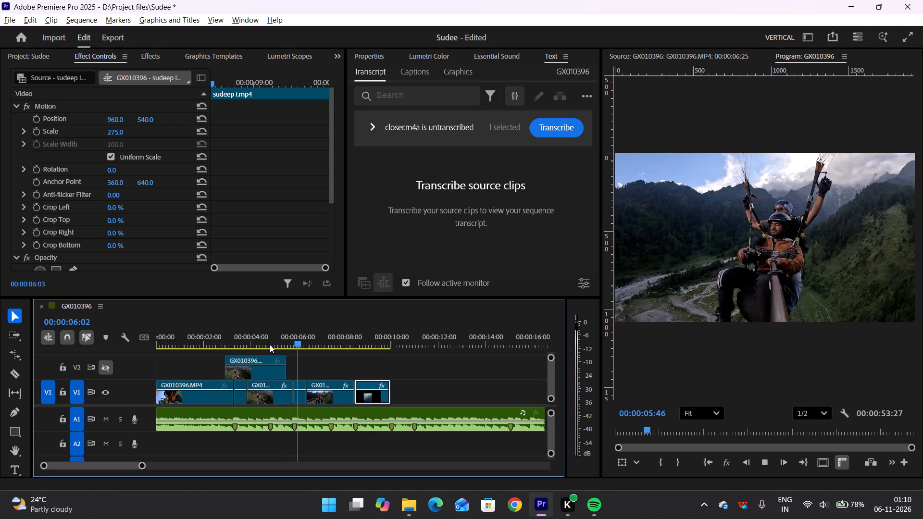
{"action": "left_click", "coordinate": [255, 342]}
{"action": "key", "text": "space"}
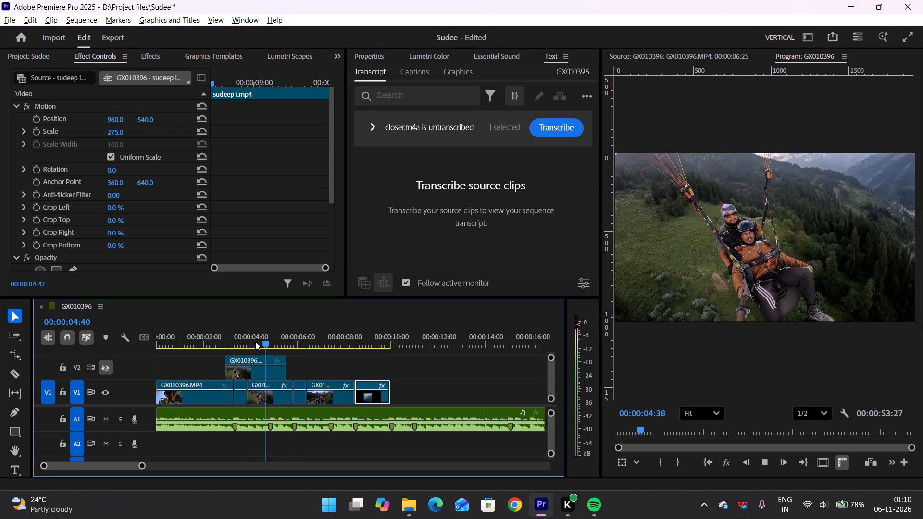
{"action": "key", "text": "space"}
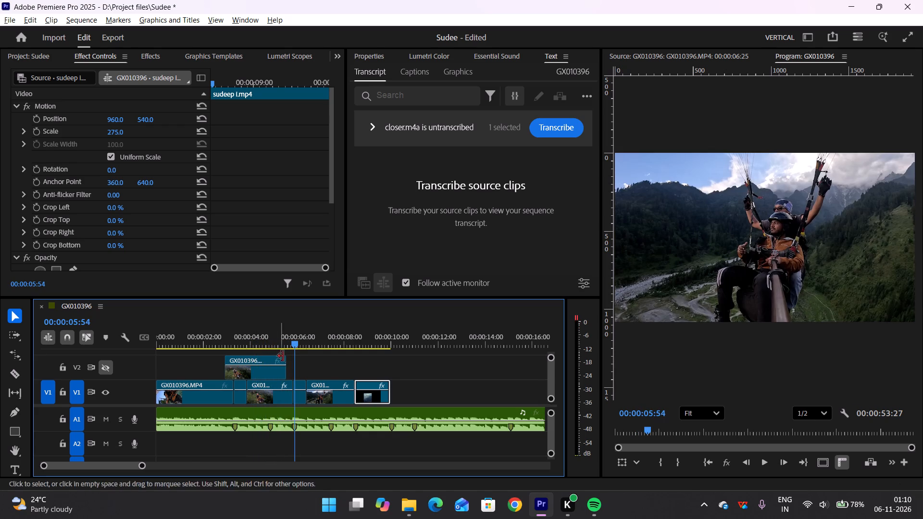
{"action": "left_click_drag", "start_coordinate": [296, 345], "coordinate": [262, 342]}
{"action": "key", "text": "space"}
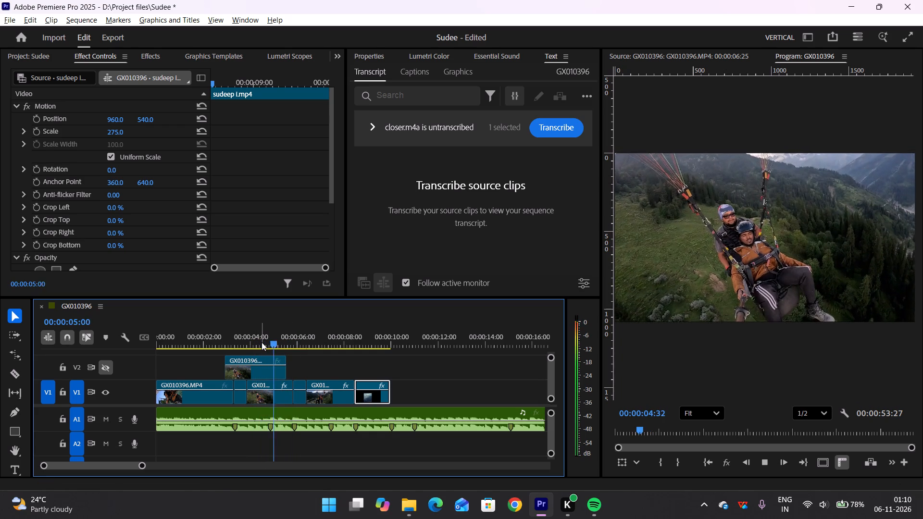
{"action": "key", "text": "space"}
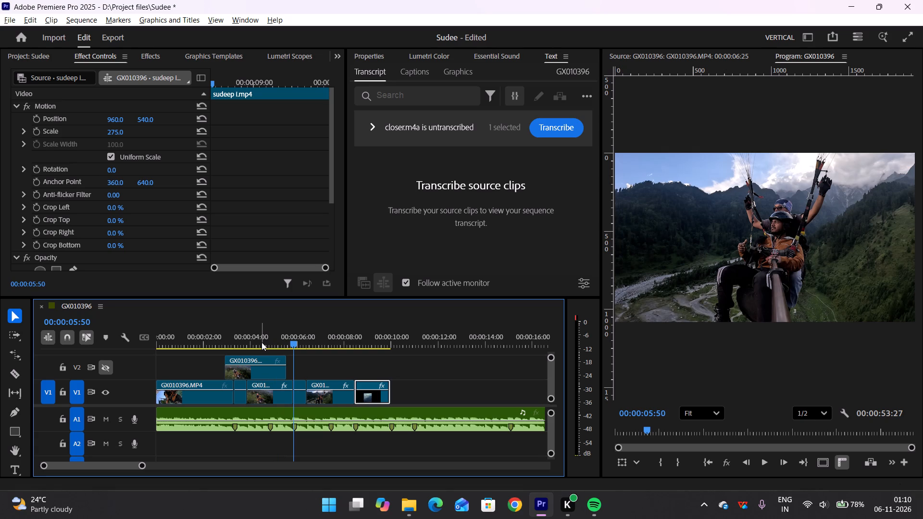
{"action": "left_click", "coordinate": [269, 342]}
{"action": "key", "text": "space"}
{"action": "key", "text": "space"}
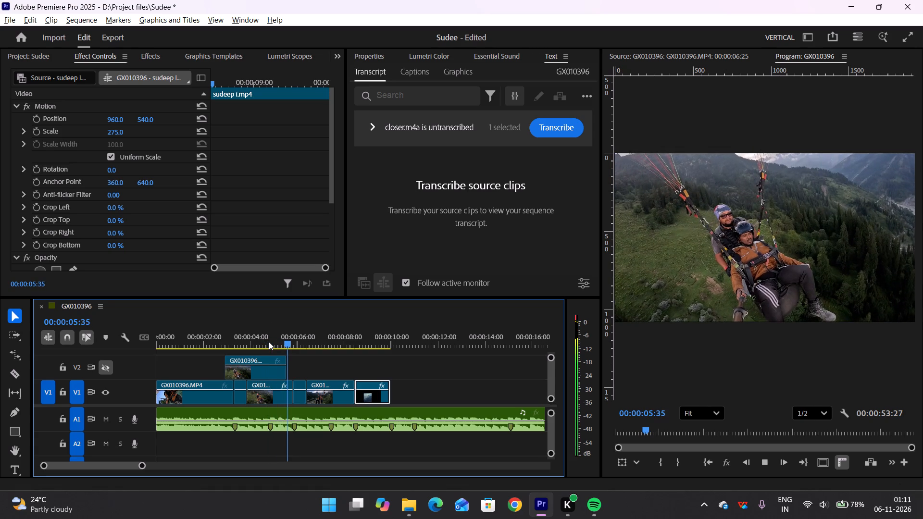
Split the V1 paragliding clip at the beat marker at 00:00:04:51 and again a few frames further on, isolating a short slice.
{"action": "left_click_drag", "start_coordinate": [291, 339], "coordinate": [284, 340]}
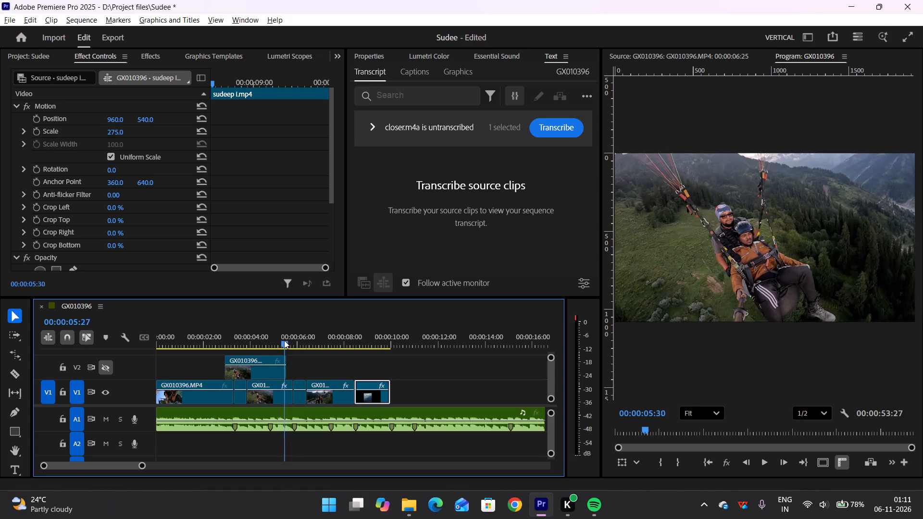
{"action": "left_click_drag", "start_coordinate": [284, 340], "coordinate": [272, 344]}
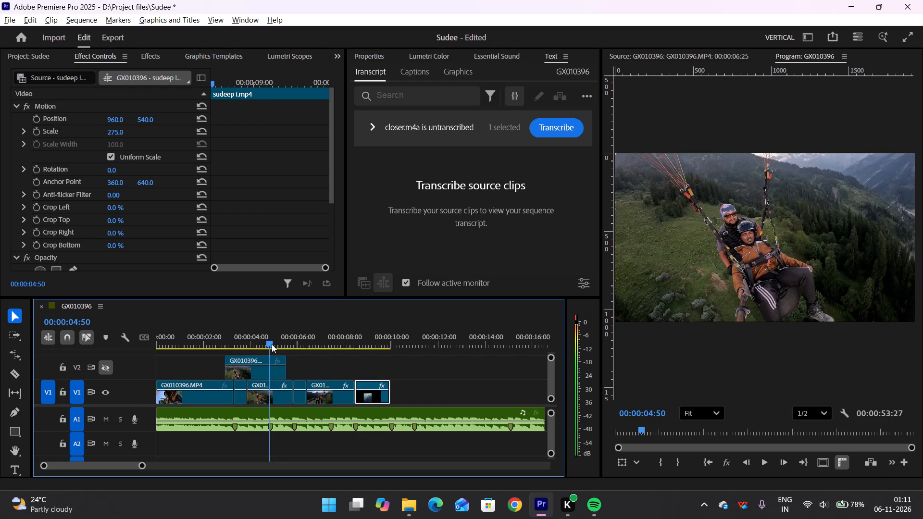
{"action": "left_click_drag", "start_coordinate": [272, 344], "coordinate": [272, 344]}
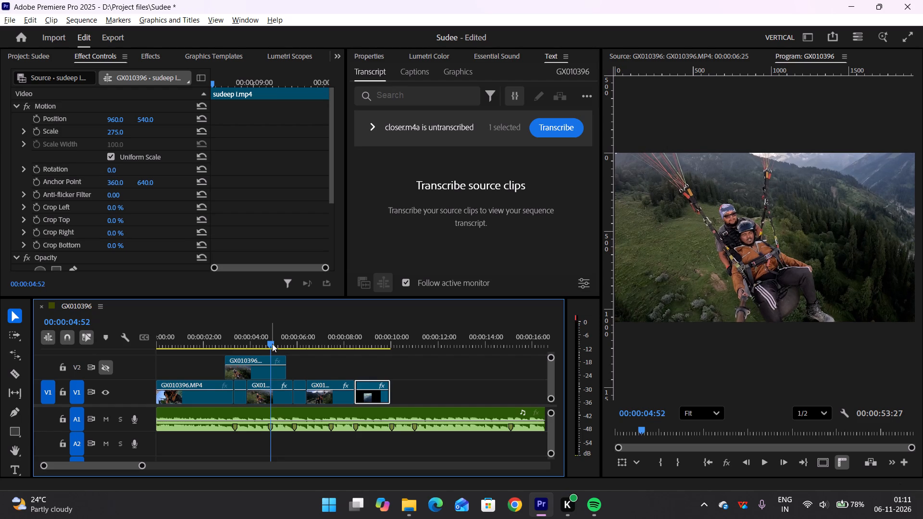
{"action": "key", "text": "Left"}
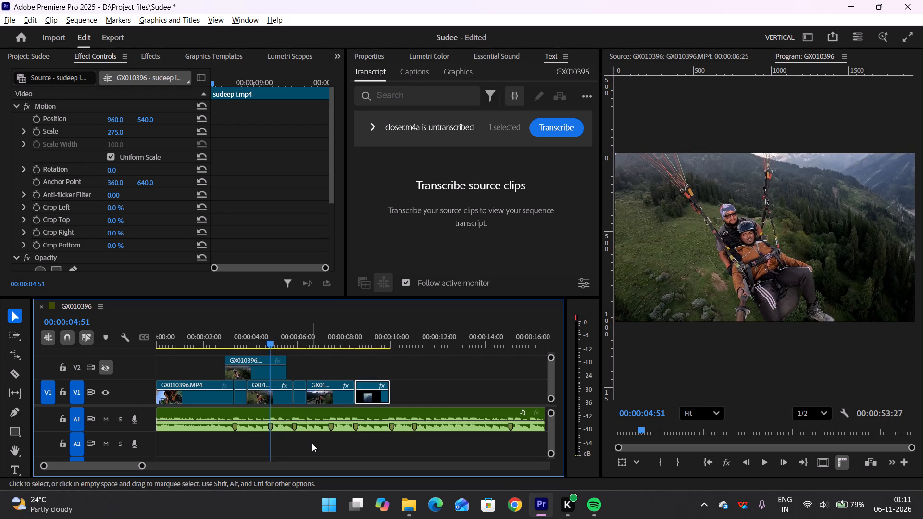
{"action": "key", "text": "c"}
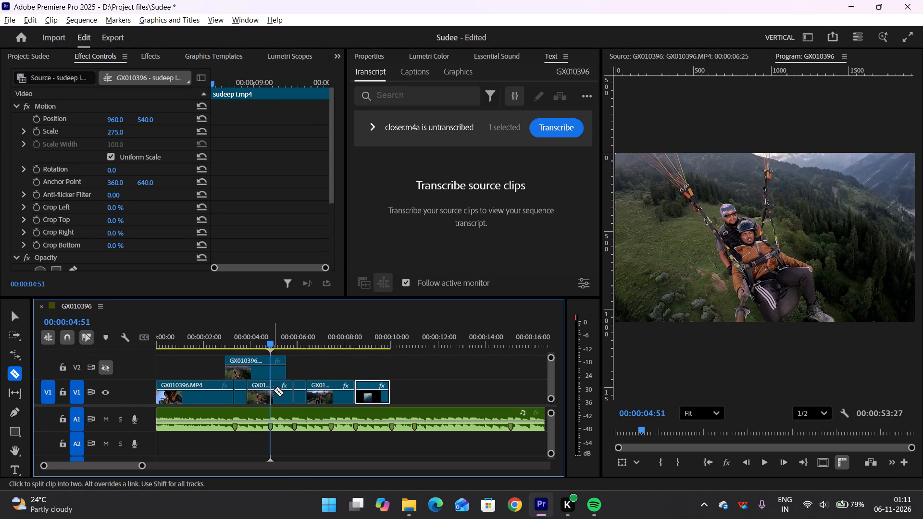
{"action": "left_click", "coordinate": [274, 390]}
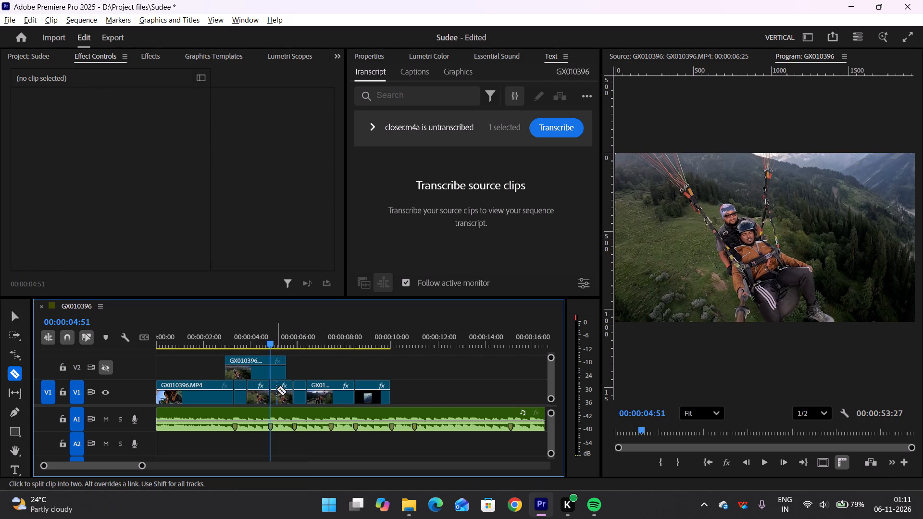
{"action": "left_click", "coordinate": [275, 389]}
{"action": "key", "text": "v"}
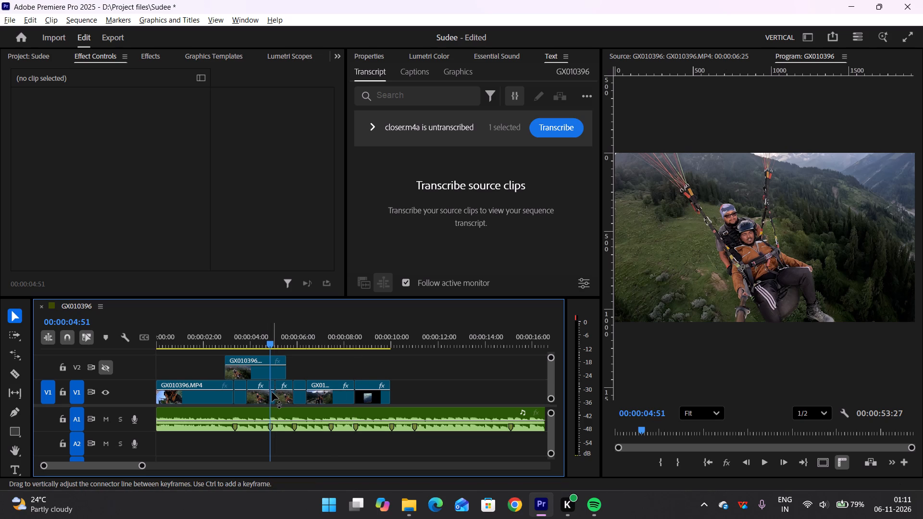
Search the effects for "inver" and apply the Invert video effect to the short V1 slice at 00:00:04:51.
{"action": "left_click", "coordinate": [273, 394]}
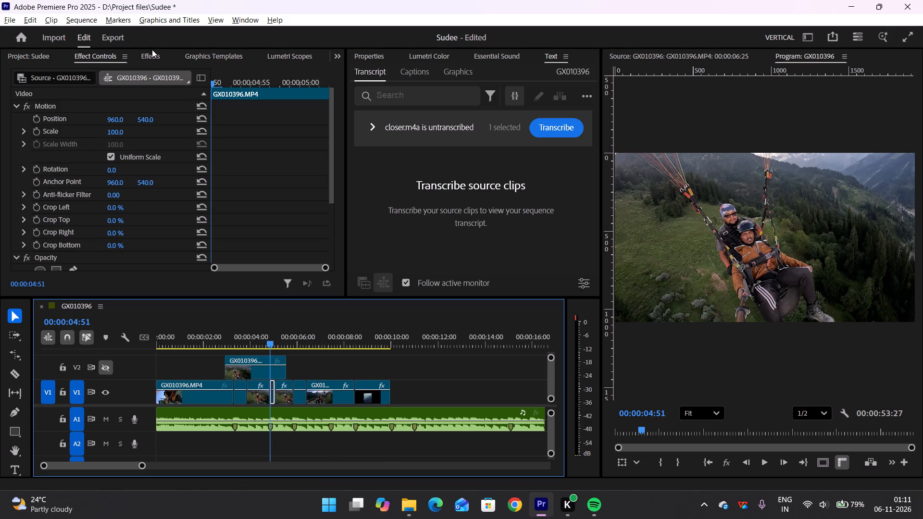
{"action": "left_click", "coordinate": [152, 51]}
{"action": "left_click", "coordinate": [96, 77]}
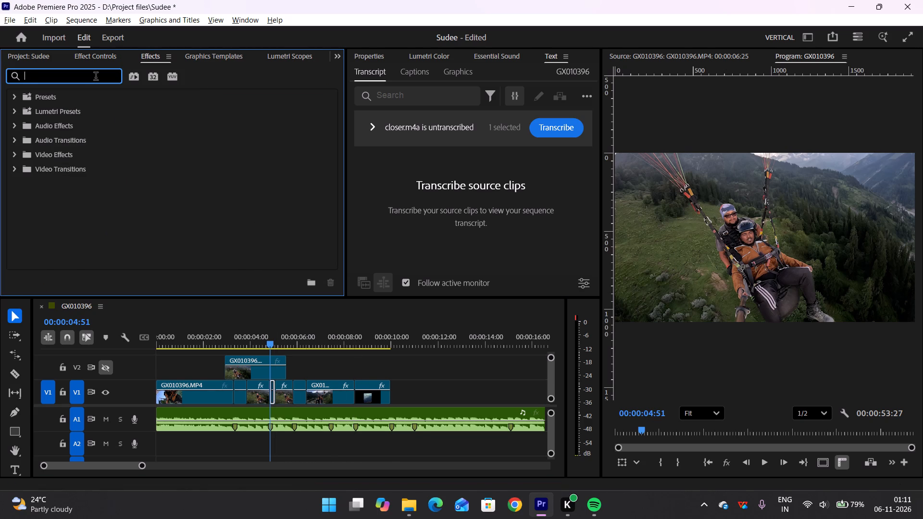
{"action": "type", "text": "inver"}
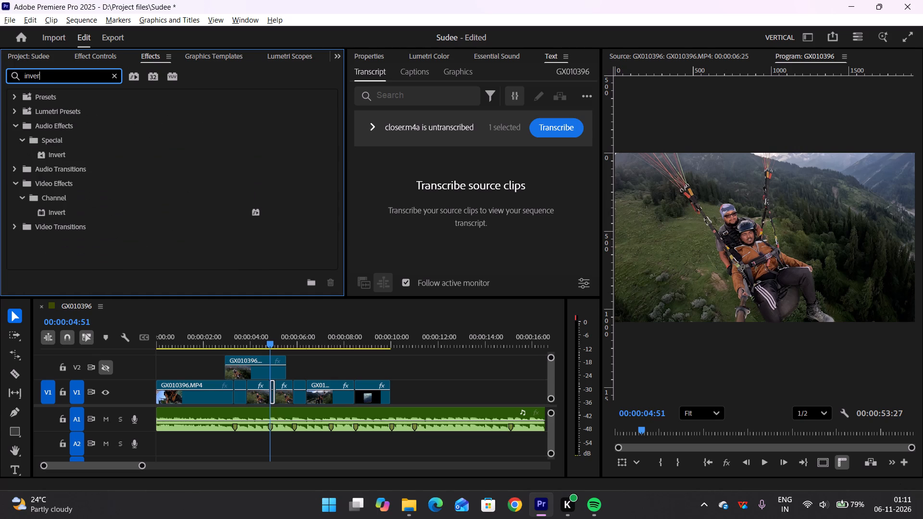
{"action": "left_click_drag", "start_coordinate": [55, 210], "coordinate": [279, 370]}
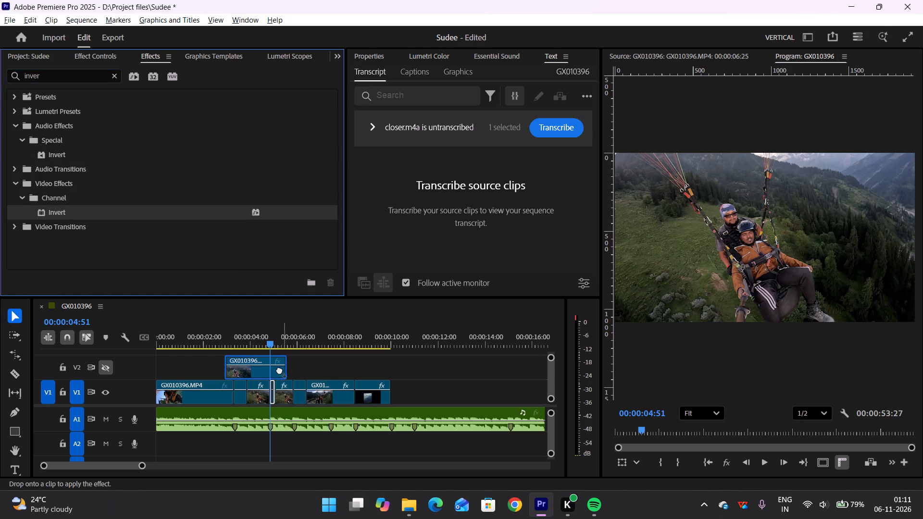
{"action": "left_click_drag", "start_coordinate": [279, 370], "coordinate": [274, 388]}
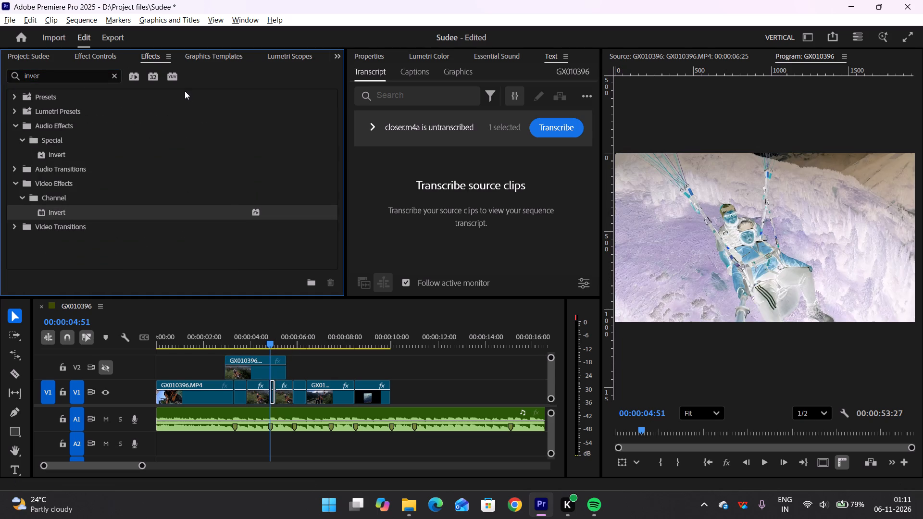
Try the Red channel for the slice's Invert effect, settle on HLS, and set Blend With Original to 81%.
{"action": "left_click", "coordinate": [57, 55]}
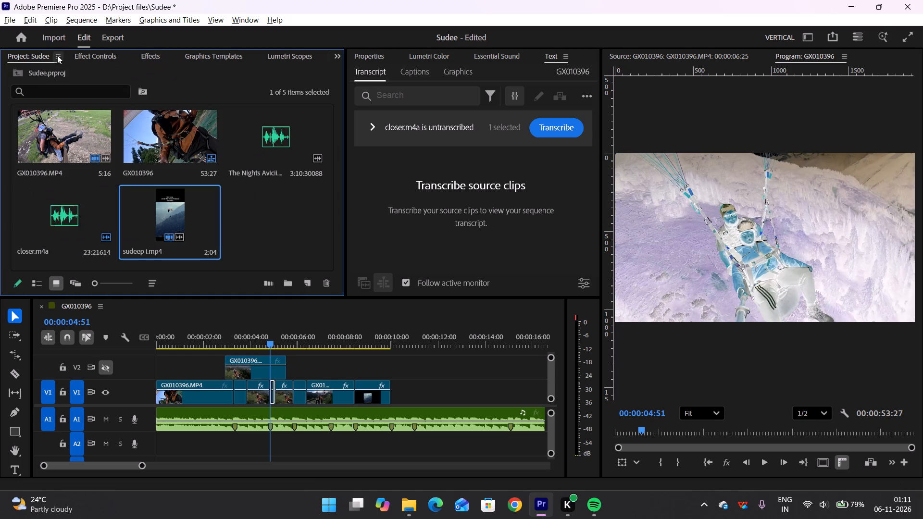
{"action": "left_click", "coordinate": [77, 55]}
{"action": "scroll", "coordinate": [74, 201], "scroll_direction": "down", "scroll_amount": 3}
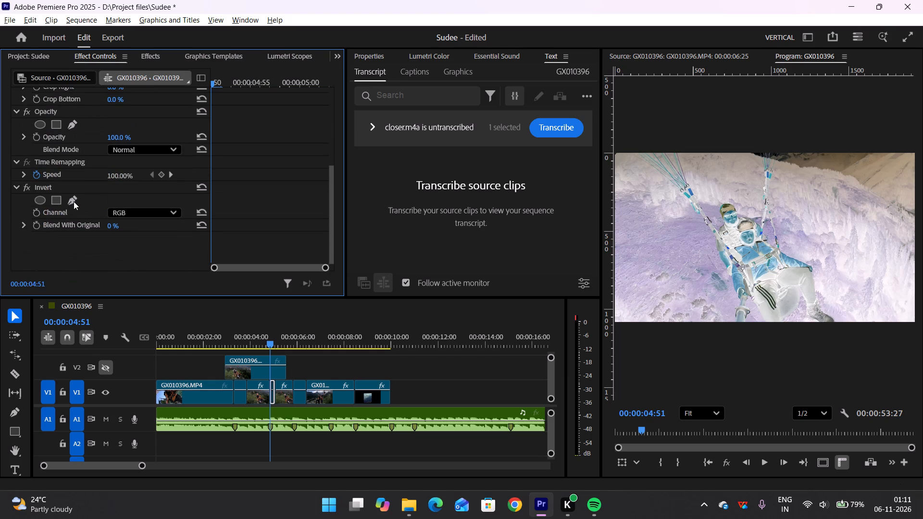
{"action": "scroll", "coordinate": [73, 162], "scroll_direction": "up", "scroll_amount": 2}
{"action": "left_click", "coordinate": [49, 185]}
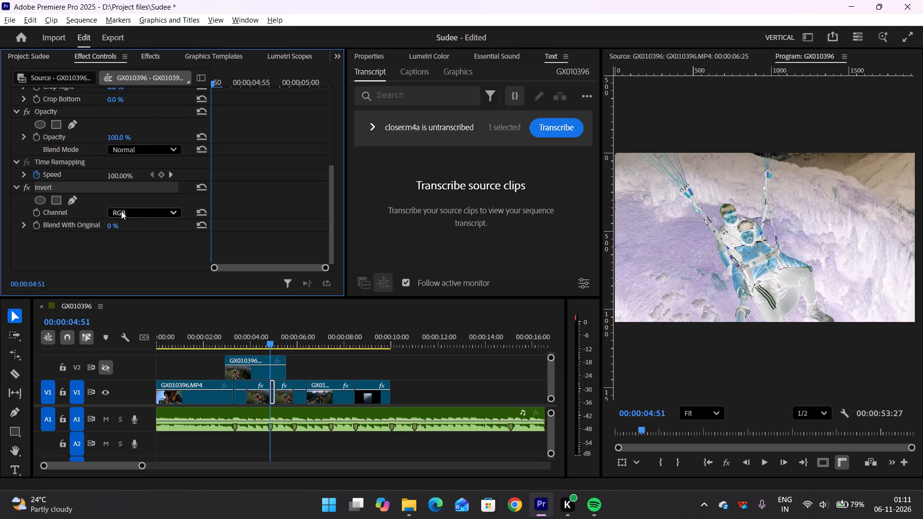
{"action": "left_click", "coordinate": [144, 213]}
{"action": "left_click", "coordinate": [144, 247]}
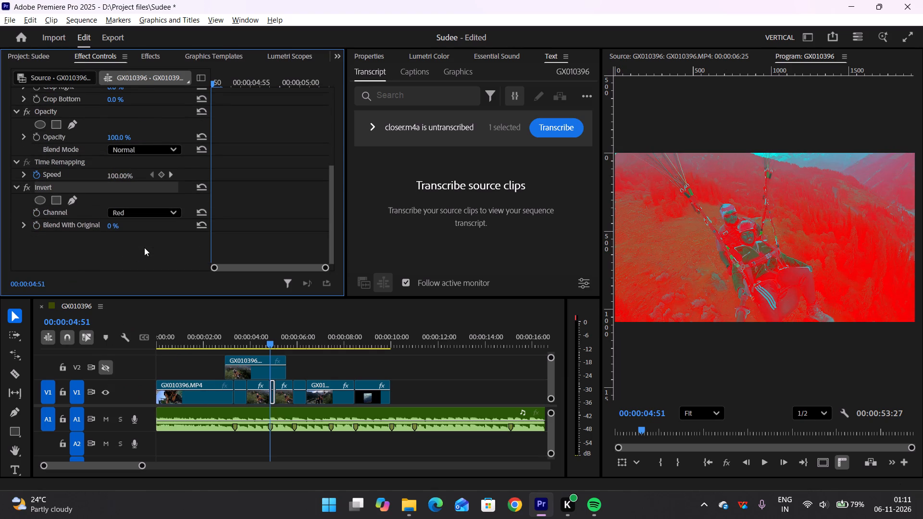
{"action": "left_click", "coordinate": [133, 212]}
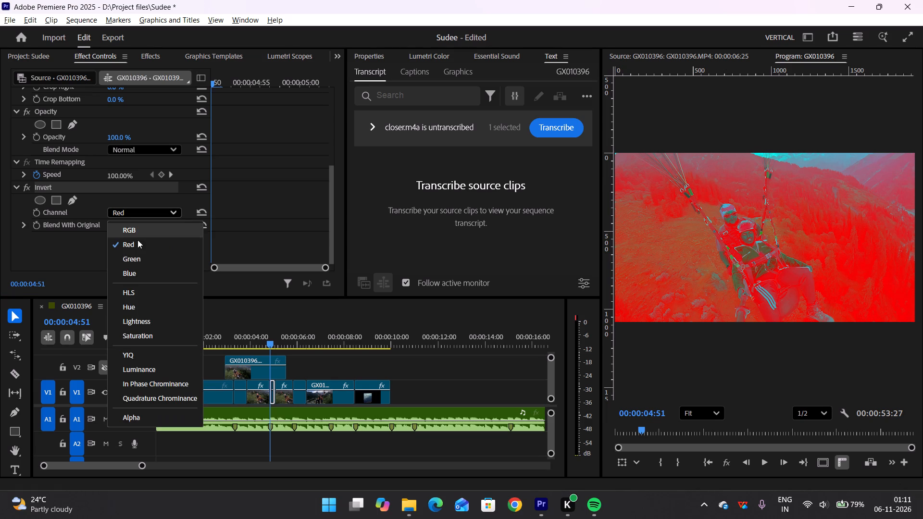
{"action": "left_click", "coordinate": [139, 291]}
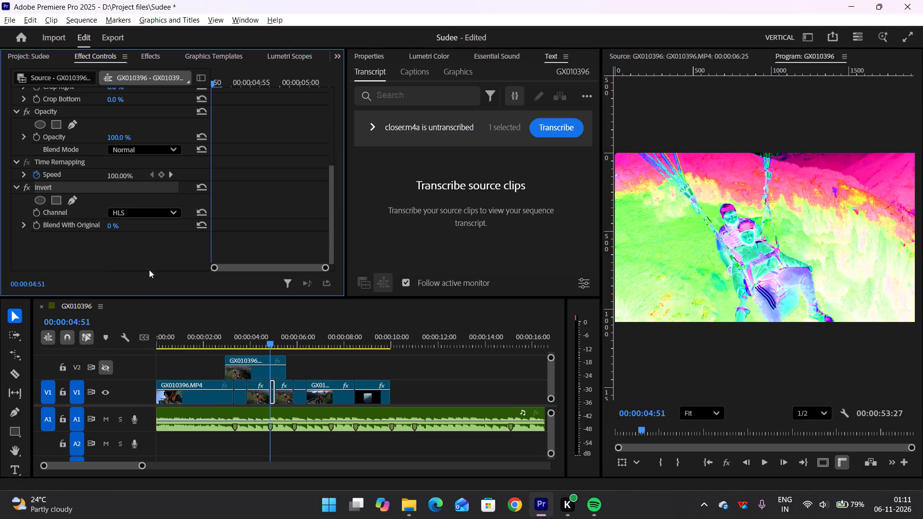
{"action": "left_click_drag", "start_coordinate": [115, 226], "coordinate": [162, 220]}
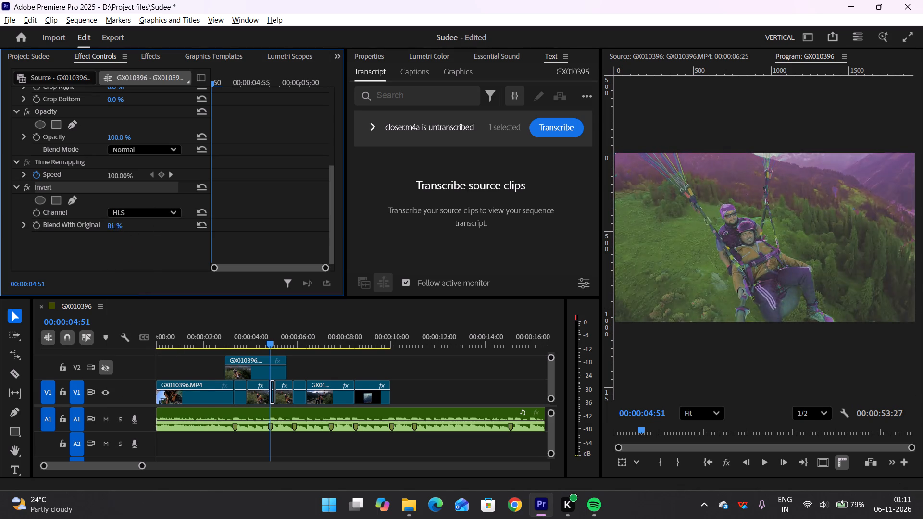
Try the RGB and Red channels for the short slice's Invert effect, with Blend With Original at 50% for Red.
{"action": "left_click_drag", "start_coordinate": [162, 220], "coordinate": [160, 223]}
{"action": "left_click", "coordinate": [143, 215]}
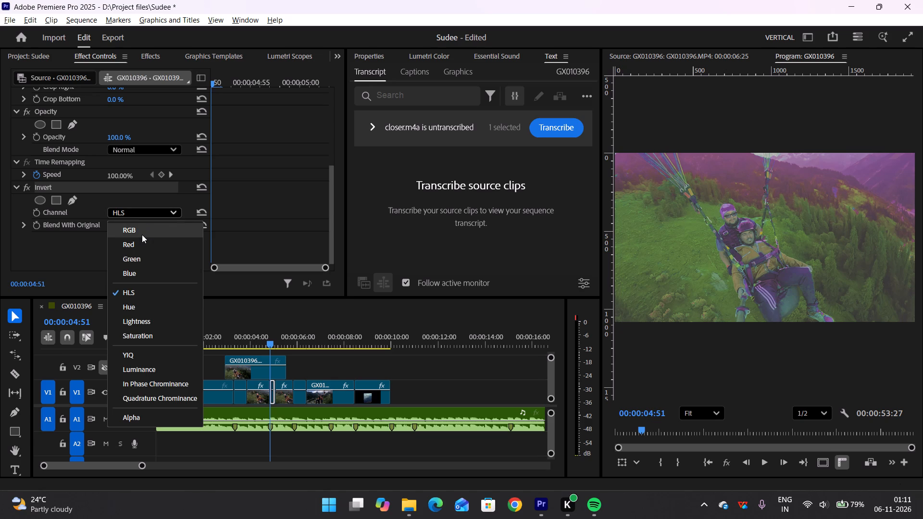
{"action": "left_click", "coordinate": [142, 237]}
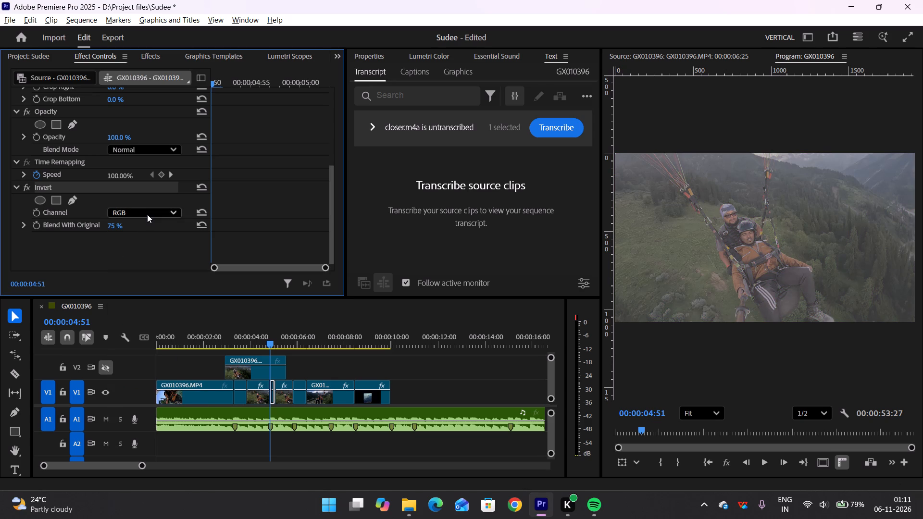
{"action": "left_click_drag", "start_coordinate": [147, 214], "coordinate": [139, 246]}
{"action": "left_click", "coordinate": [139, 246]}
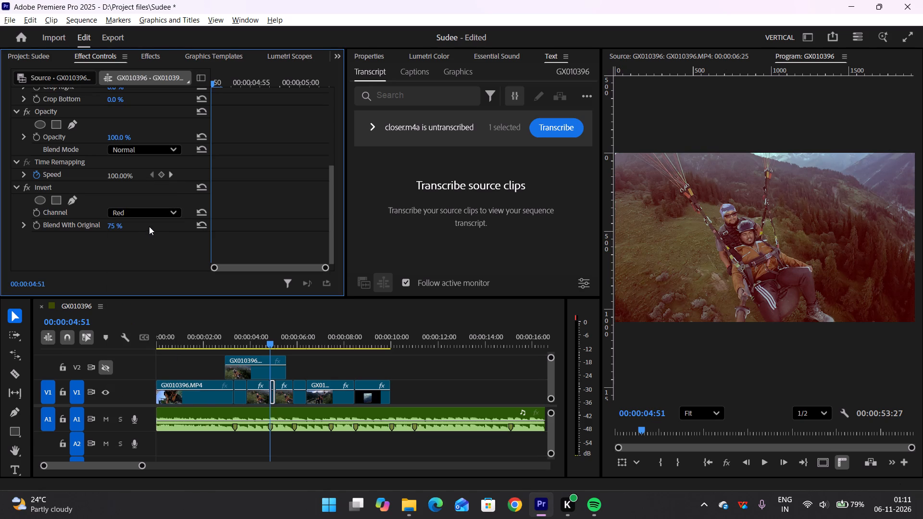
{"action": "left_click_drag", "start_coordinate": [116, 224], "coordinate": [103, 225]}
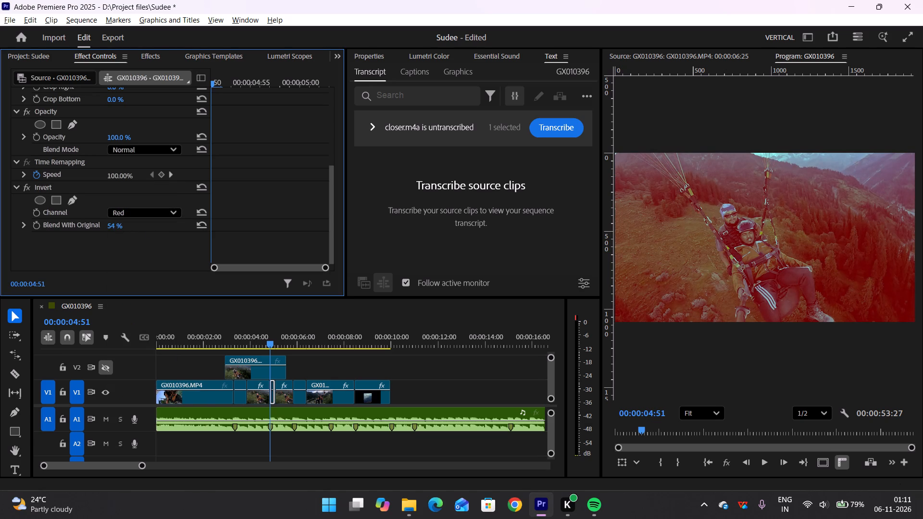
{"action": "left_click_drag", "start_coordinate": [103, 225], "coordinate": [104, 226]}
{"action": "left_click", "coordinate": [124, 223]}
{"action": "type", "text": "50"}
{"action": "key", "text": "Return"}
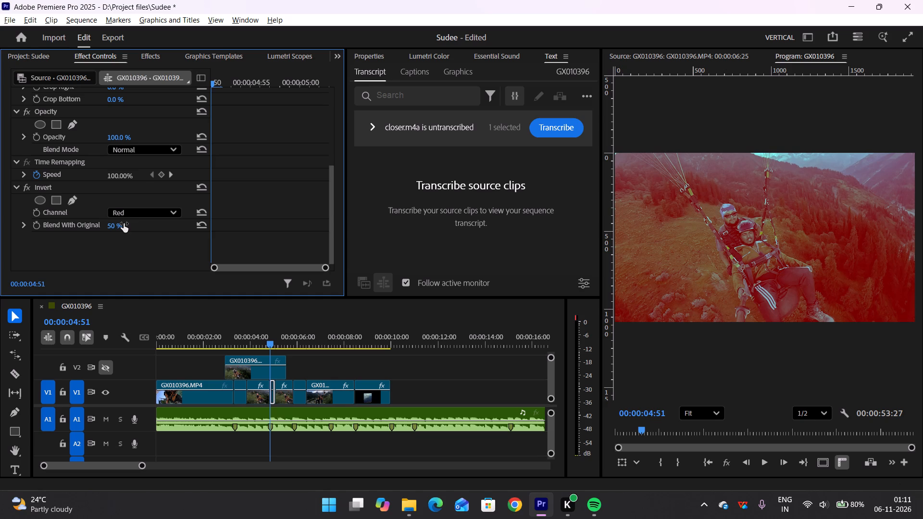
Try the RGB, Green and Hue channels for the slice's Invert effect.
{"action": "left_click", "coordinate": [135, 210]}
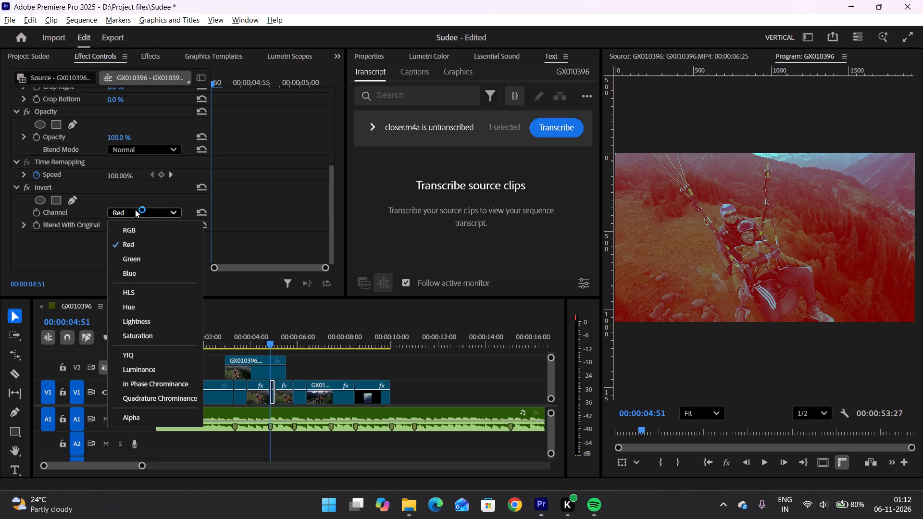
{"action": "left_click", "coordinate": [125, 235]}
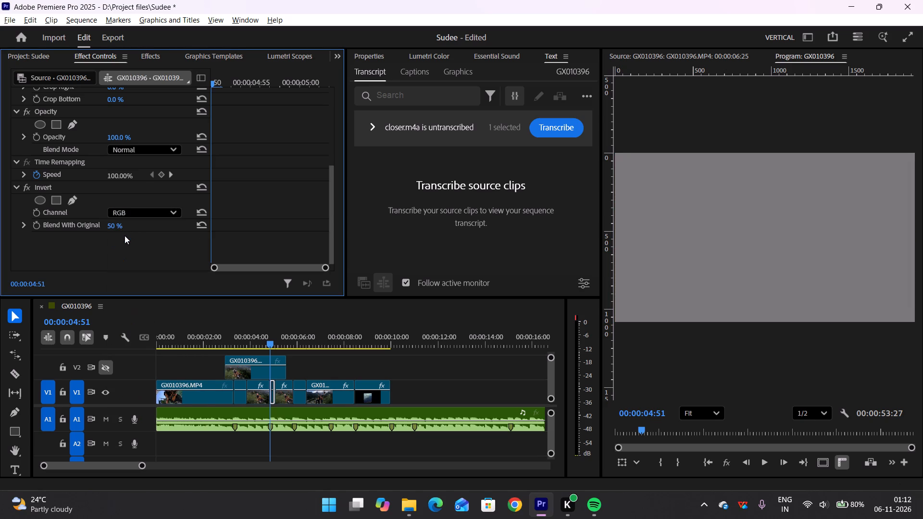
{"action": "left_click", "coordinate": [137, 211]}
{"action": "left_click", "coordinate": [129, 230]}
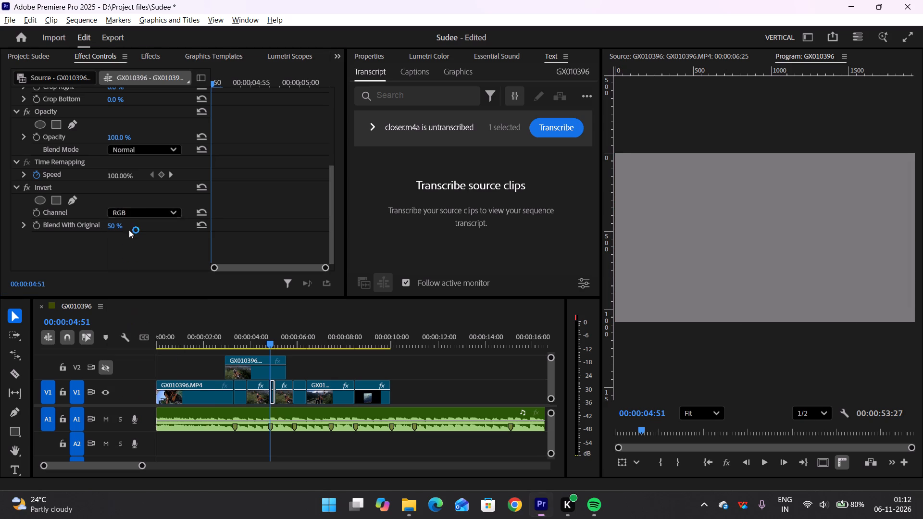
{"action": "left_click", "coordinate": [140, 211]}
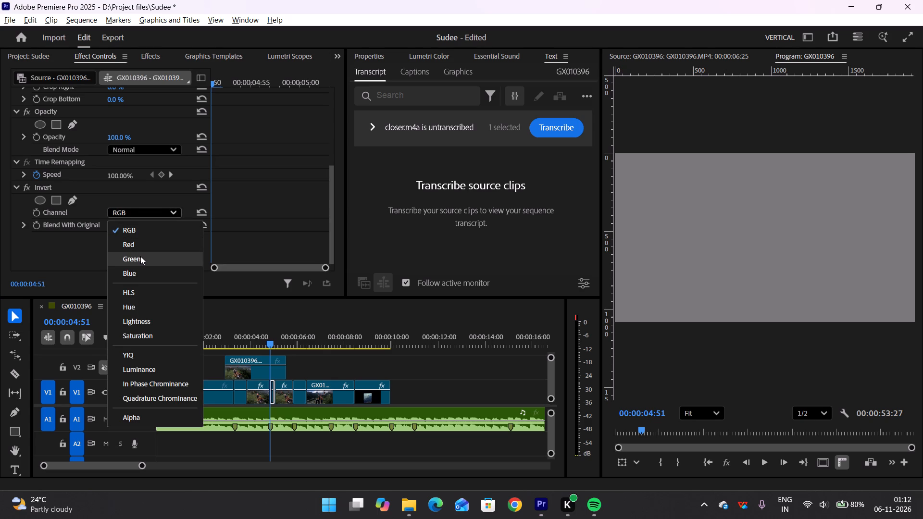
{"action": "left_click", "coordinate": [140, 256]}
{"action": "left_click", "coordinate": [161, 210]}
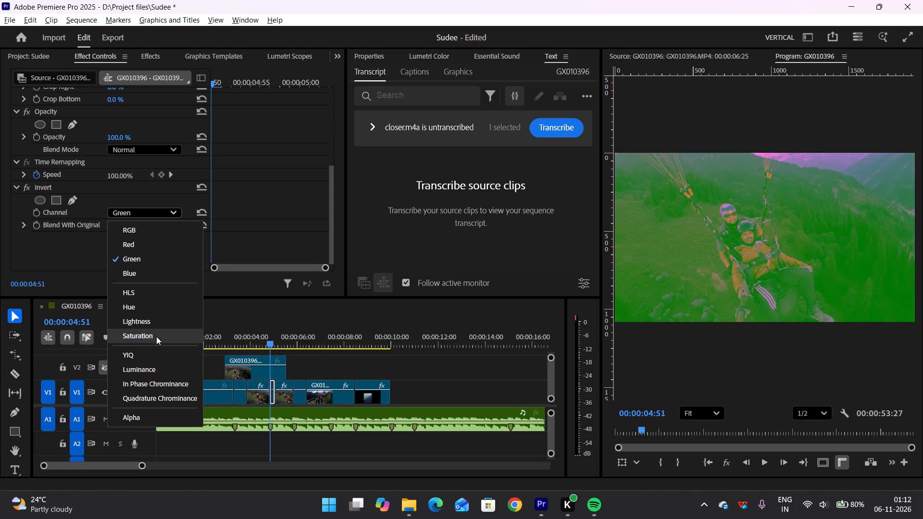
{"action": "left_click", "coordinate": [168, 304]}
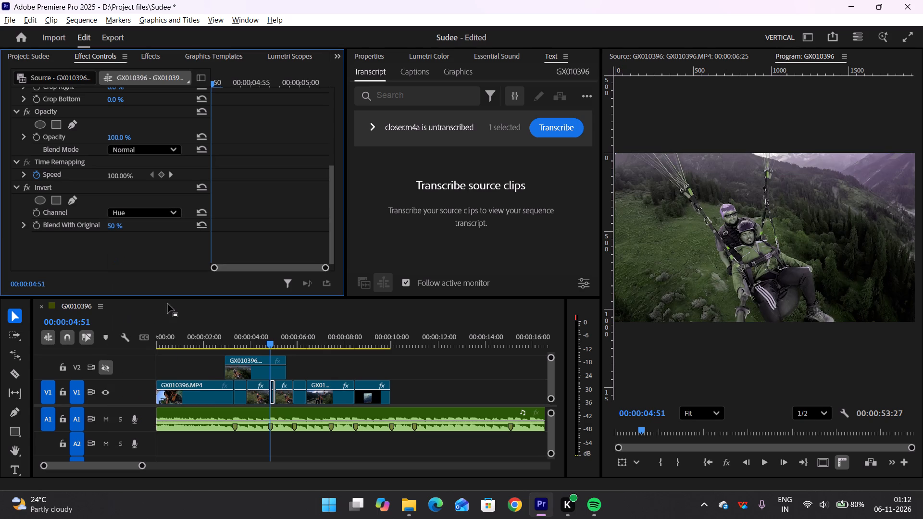
Set the slice's Invert effect to the RGB channel with Blend With Original at 0%.
{"action": "left_click", "coordinate": [166, 209]}
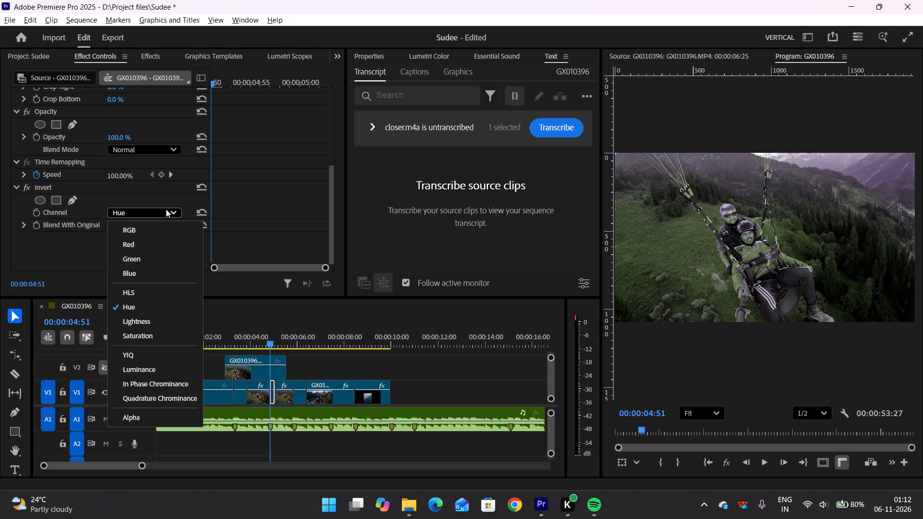
{"action": "left_click", "coordinate": [148, 228]}
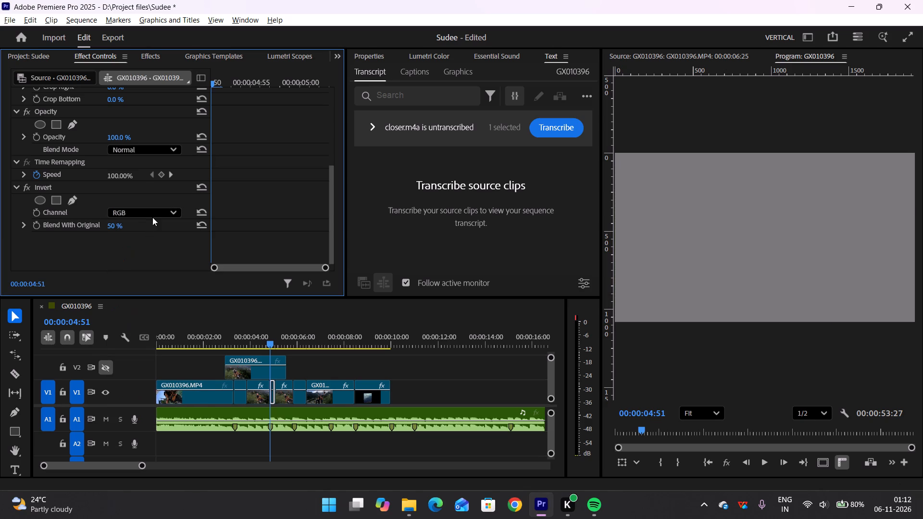
{"action": "left_click", "coordinate": [153, 212]}
{"action": "left_click", "coordinate": [73, 256]}
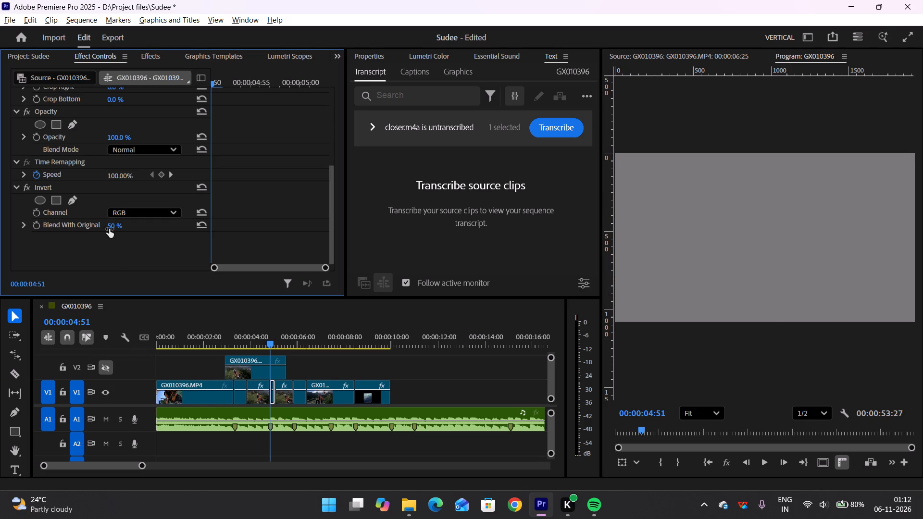
{"action": "left_click_drag", "start_coordinate": [111, 227], "coordinate": [32, 240]}
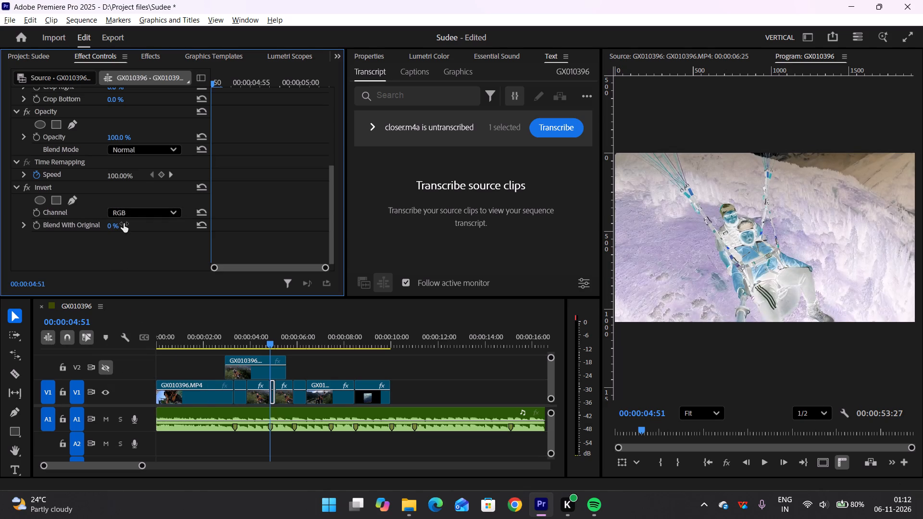
Play back and scrub the V1 section around 00:00:04:51 to check the timing of the Invert flash.
{"action": "left_click_drag", "start_coordinate": [270, 340], "coordinate": [257, 342]}
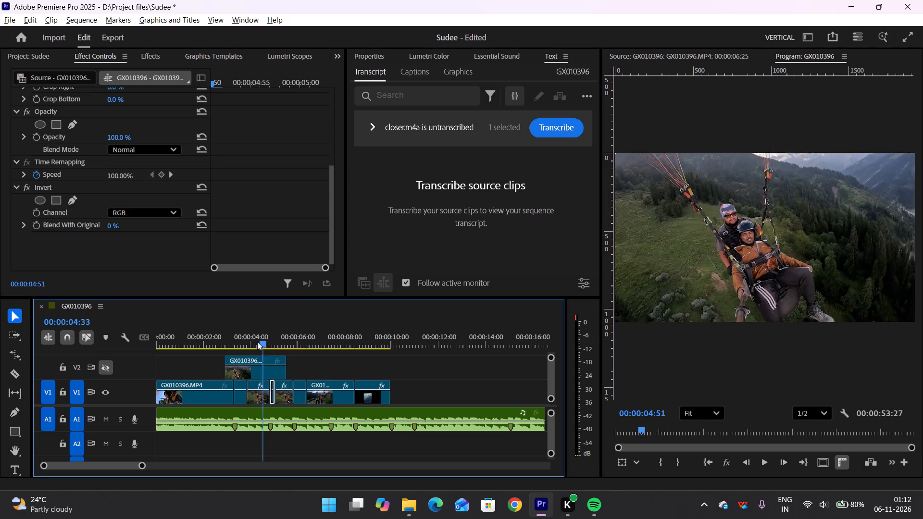
{"action": "left_click_drag", "start_coordinate": [257, 342], "coordinate": [255, 342]}
{"action": "key", "text": "space"}
{"action": "key", "text": "space"}
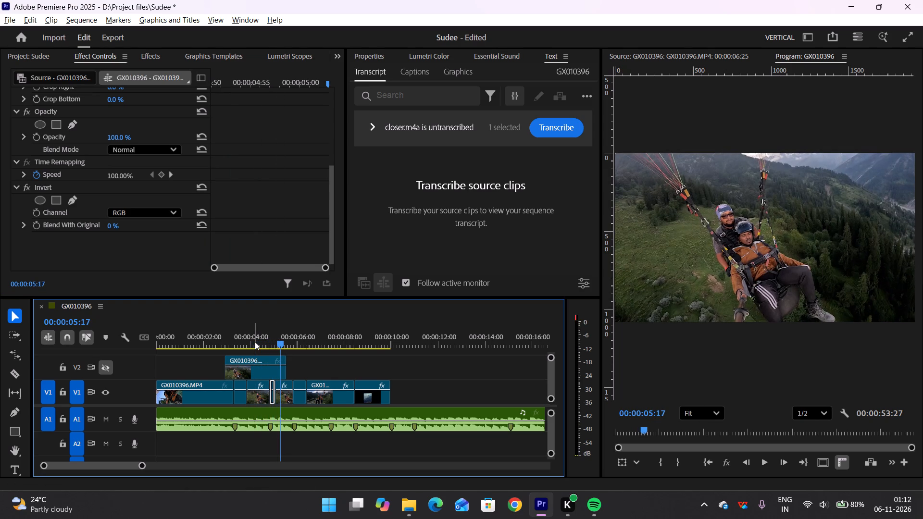
{"action": "left_click_drag", "start_coordinate": [282, 340], "coordinate": [274, 340]}
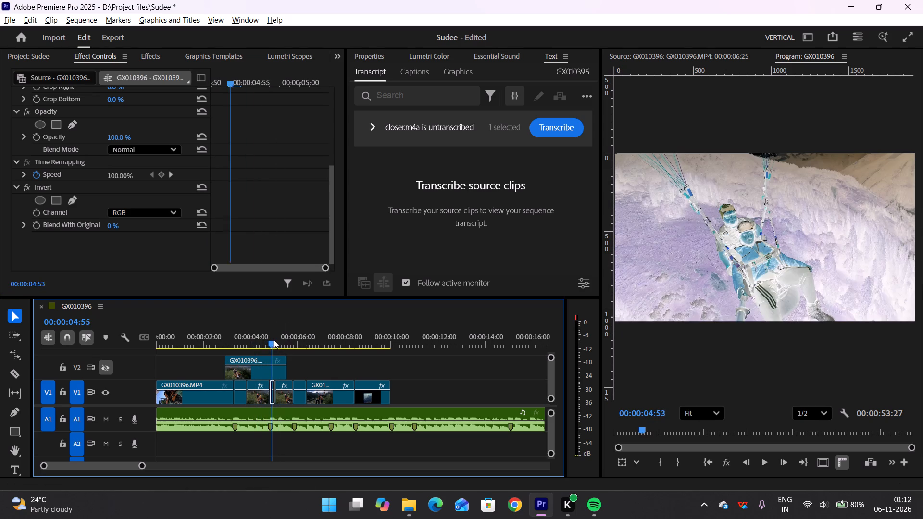
{"action": "left_click_drag", "start_coordinate": [274, 340], "coordinate": [274, 340]}
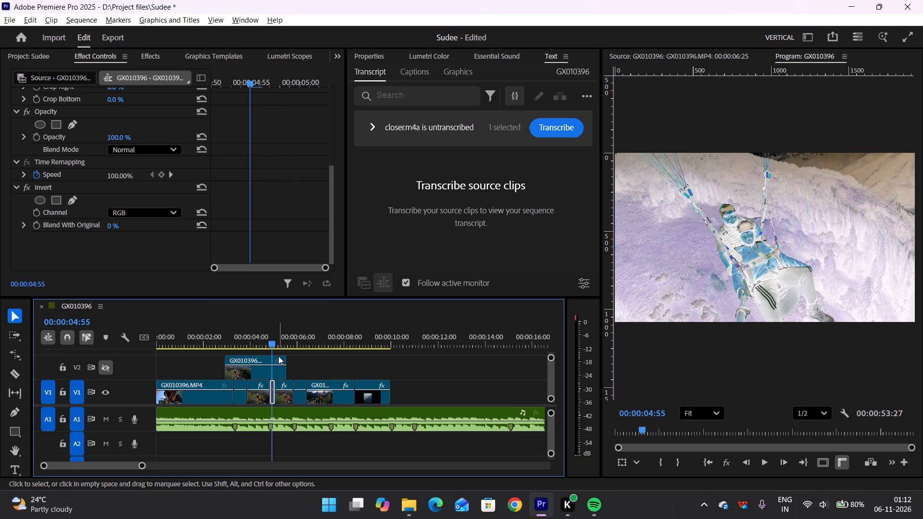
Split the short inverted V1 slice at 00:00:04:56.
{"action": "left_click_drag", "start_coordinate": [138, 465], "coordinate": [152, 465]}
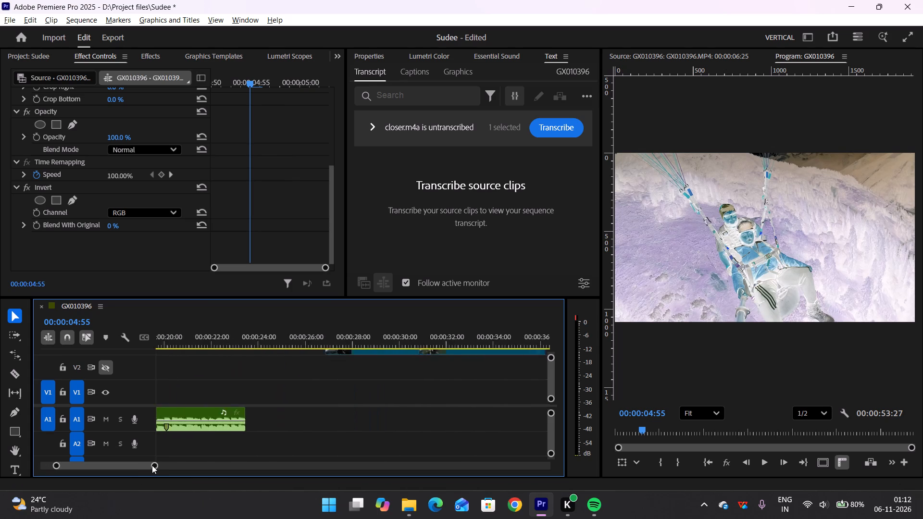
{"action": "left_click_drag", "start_coordinate": [152, 465], "coordinate": [122, 468]}
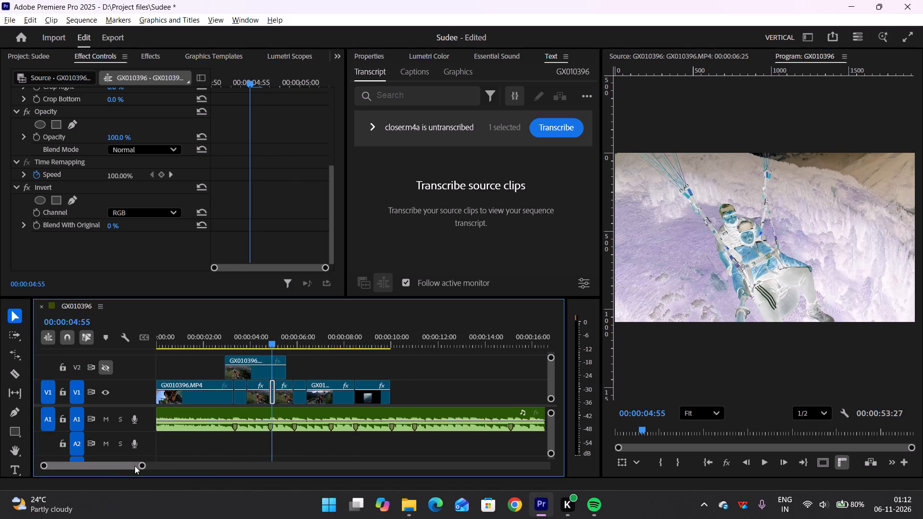
{"action": "left_click_drag", "start_coordinate": [142, 465], "coordinate": [130, 460]}
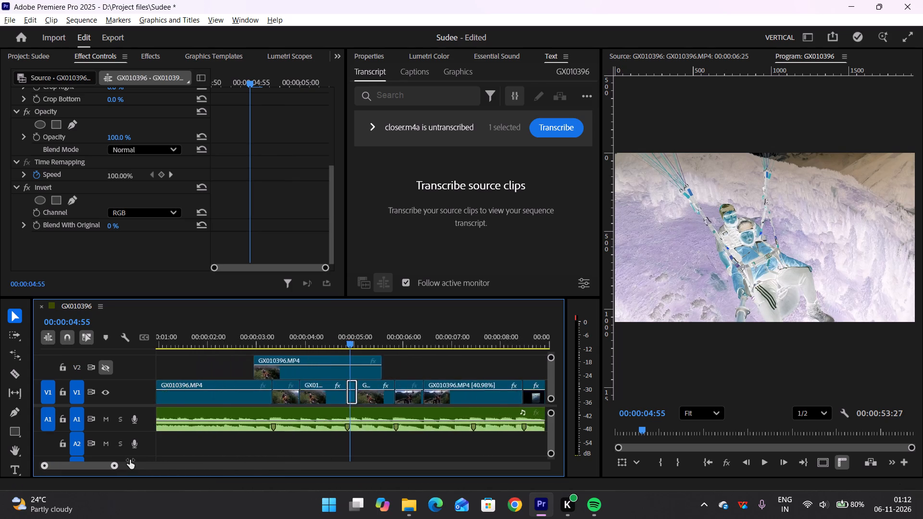
{"action": "left_click_drag", "start_coordinate": [130, 460], "coordinate": [117, 458]}
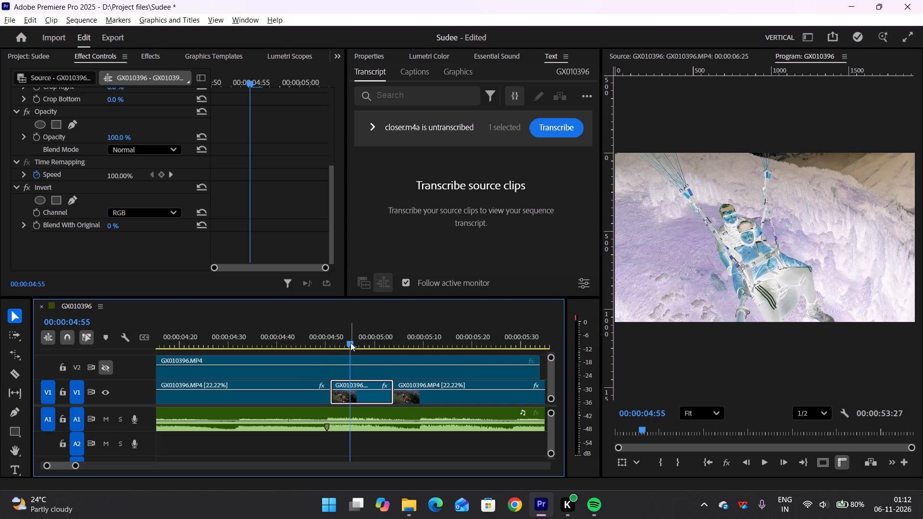
{"action": "left_click_drag", "start_coordinate": [352, 342], "coordinate": [360, 342]}
{"action": "key", "text": "c"}
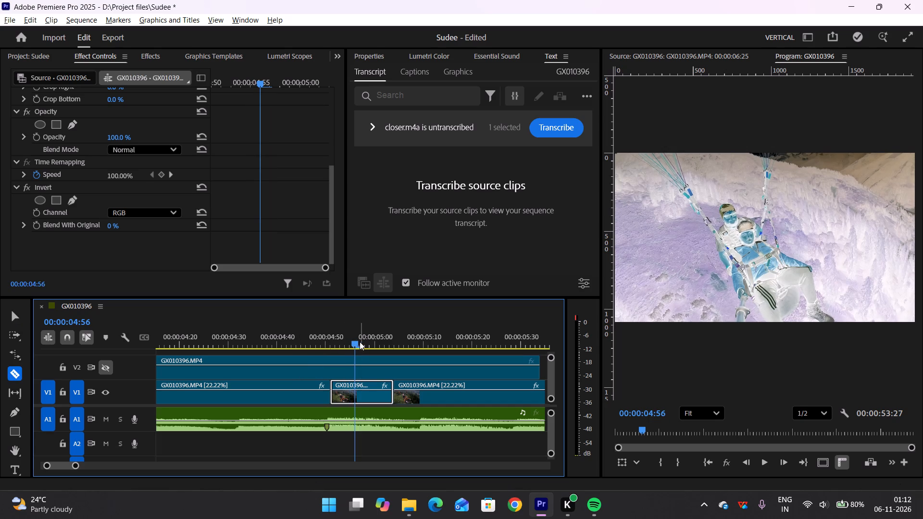
{"action": "left_click", "coordinate": [358, 395]}
{"action": "key", "text": "v"}
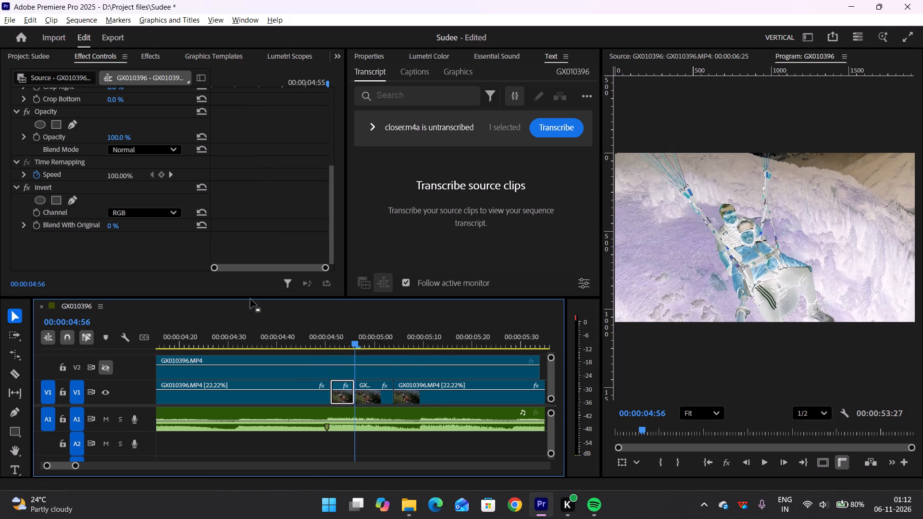
Set the Invert channel to Red on the first part of the split slice.
{"action": "left_click", "coordinate": [163, 212]}
{"action": "left_click", "coordinate": [164, 237]}
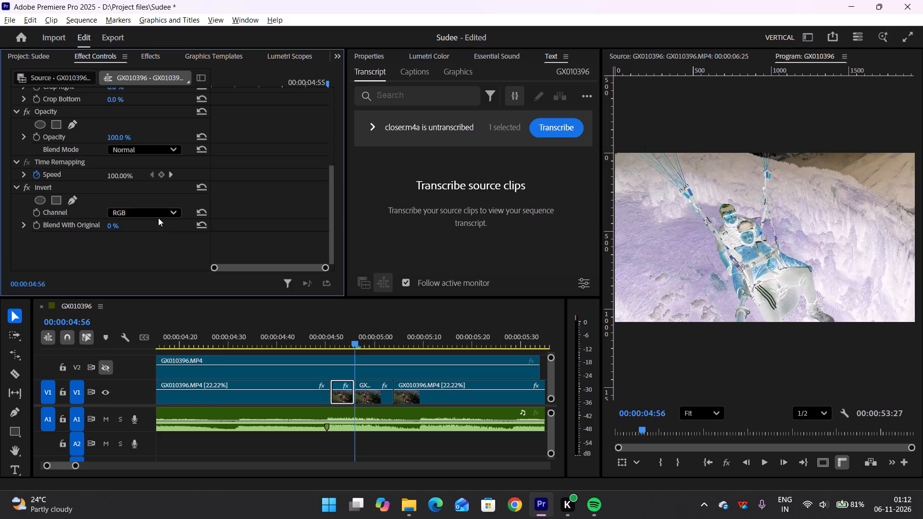
{"action": "left_click", "coordinate": [159, 211]}
{"action": "left_click", "coordinate": [162, 238]}
Scrub and replay the V1 section around 00:00:04:54 to examine the Red and RGB inverted slices in sequence.
{"action": "left_click_drag", "start_coordinate": [350, 336], "coordinate": [347, 337]}
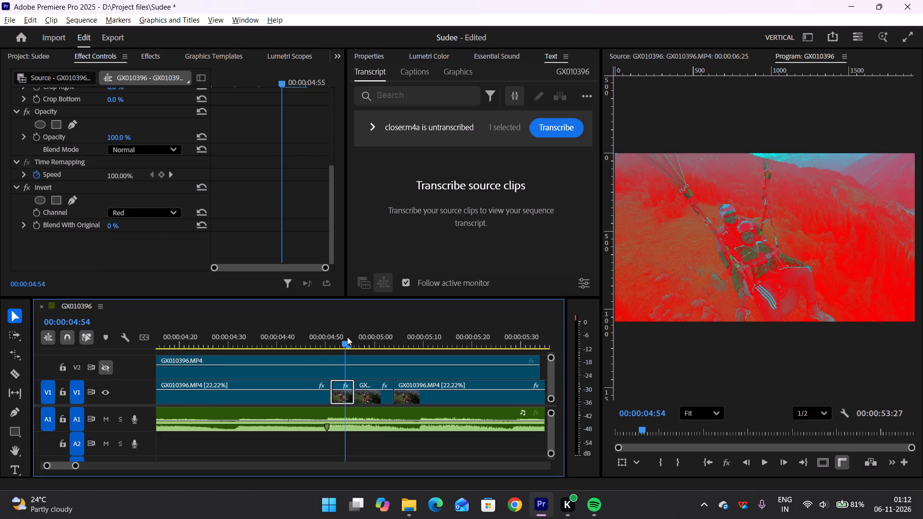
{"action": "left_click_drag", "start_coordinate": [347, 337], "coordinate": [366, 333]}
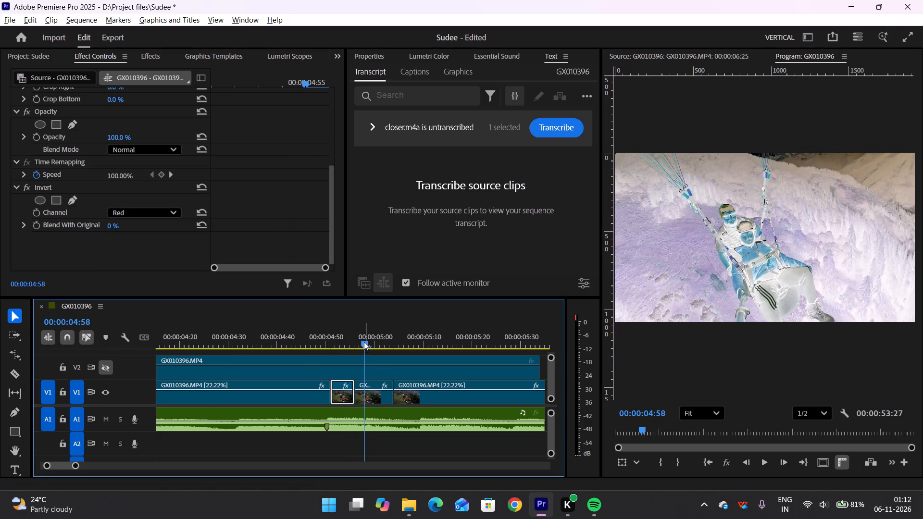
{"action": "left_click_drag", "start_coordinate": [364, 342], "coordinate": [320, 343]}
{"action": "key", "text": "space"}
{"action": "key", "text": "space"}
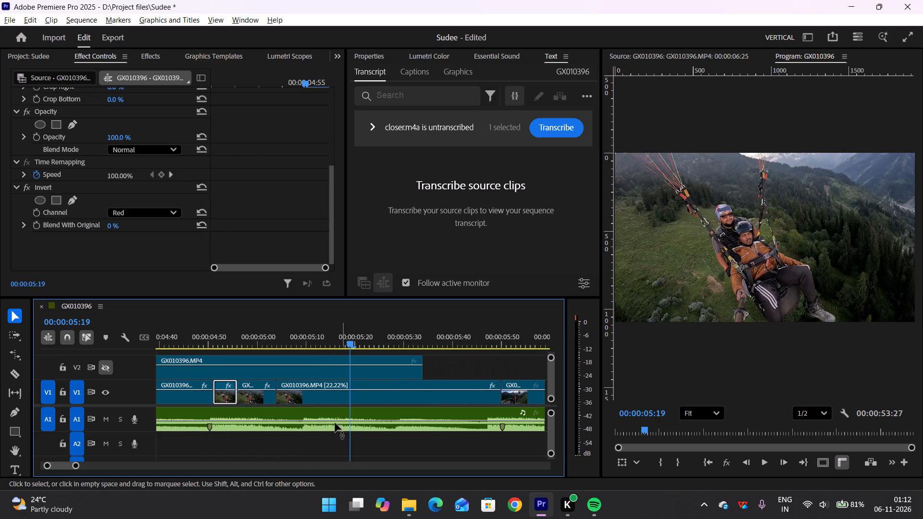
Split the RGB-inverted V1 slice just after 00:00:05:00.
{"action": "scroll", "coordinate": [317, 445], "scroll_direction": "right", "scroll_amount": 1}
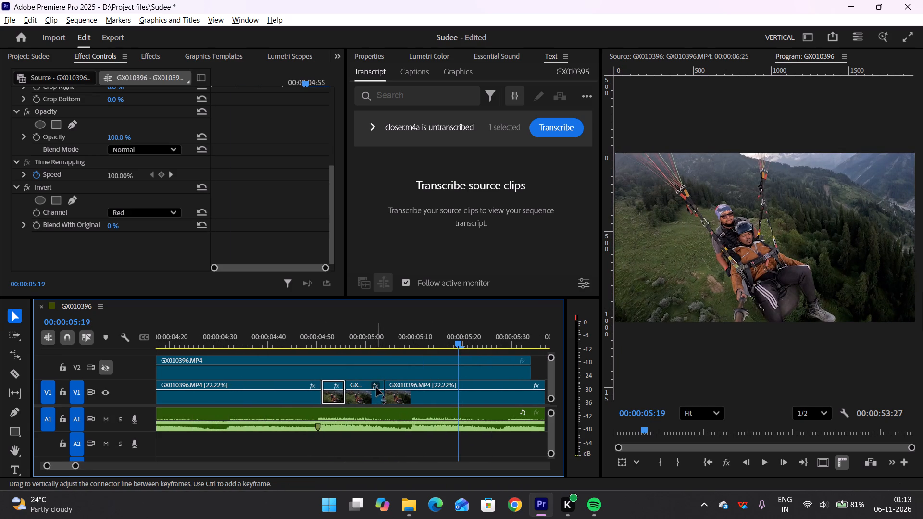
{"action": "key", "text": "c"}
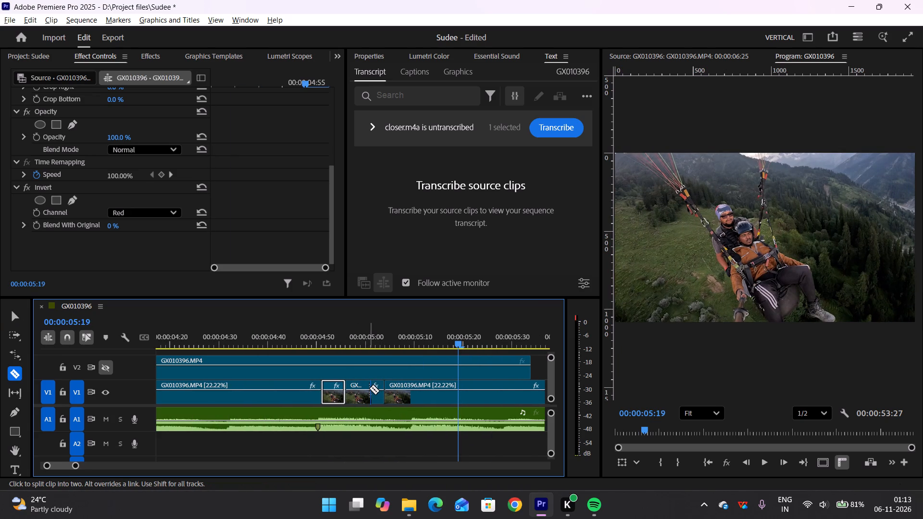
{"action": "left_click", "coordinate": [369, 388]}
{"action": "key", "text": "v"}
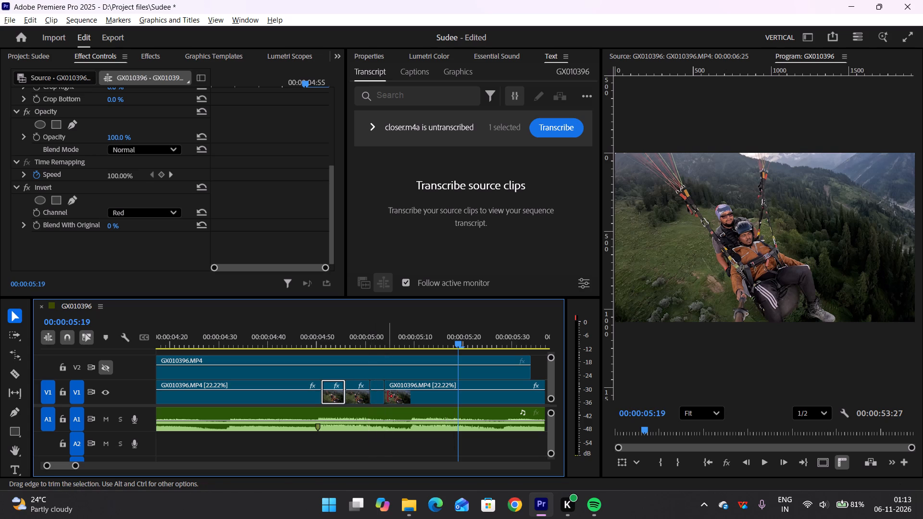
Remove the Invert effect from the third short V1 slice, just after 00:00:05:00.
{"action": "left_click", "coordinate": [377, 399]}
{"action": "scroll", "coordinate": [156, 253], "scroll_direction": "down", "scroll_amount": 5}
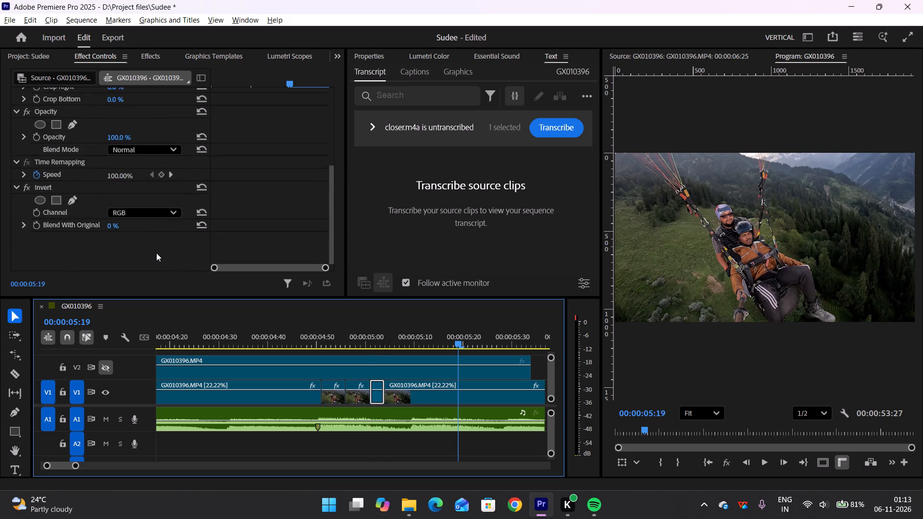
{"action": "scroll", "coordinate": [156, 253], "scroll_direction": "down", "scroll_amount": 3}
{"action": "left_click", "coordinate": [42, 186]}
{"action": "key", "text": "BackSpace"}
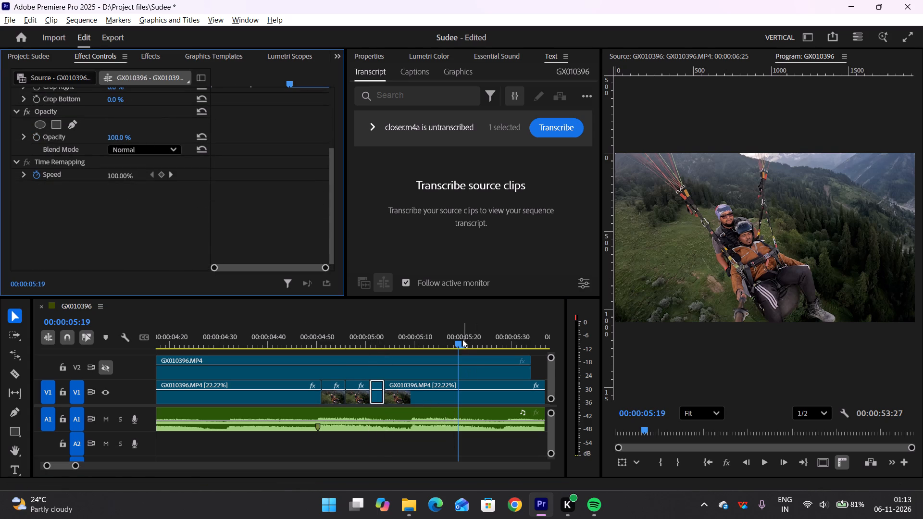
Replay the sequence around 00:00:04:51 and from its start to examine how the short V1 slices play.
{"action": "left_click_drag", "start_coordinate": [461, 339], "coordinate": [289, 327]}
{"action": "key", "text": "space"}
{"action": "key", "text": "space"}
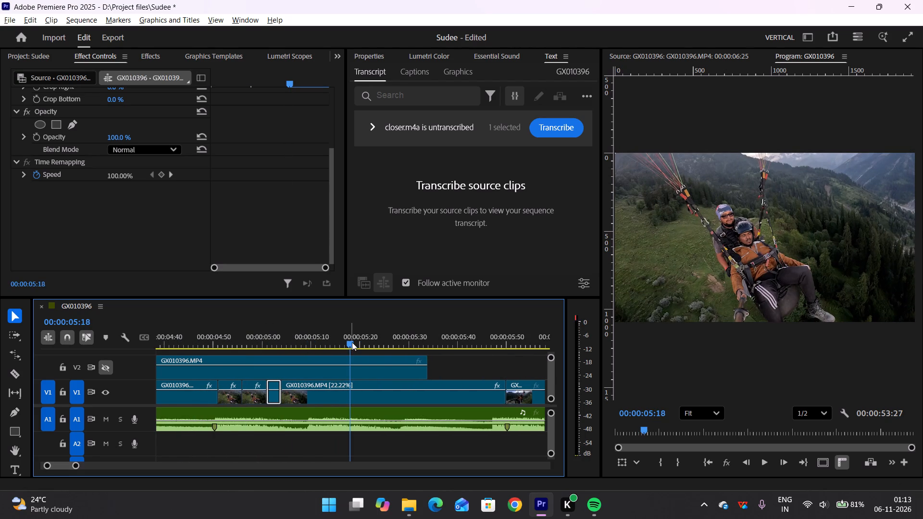
{"action": "left_click_drag", "start_coordinate": [352, 342], "coordinate": [288, 330]}
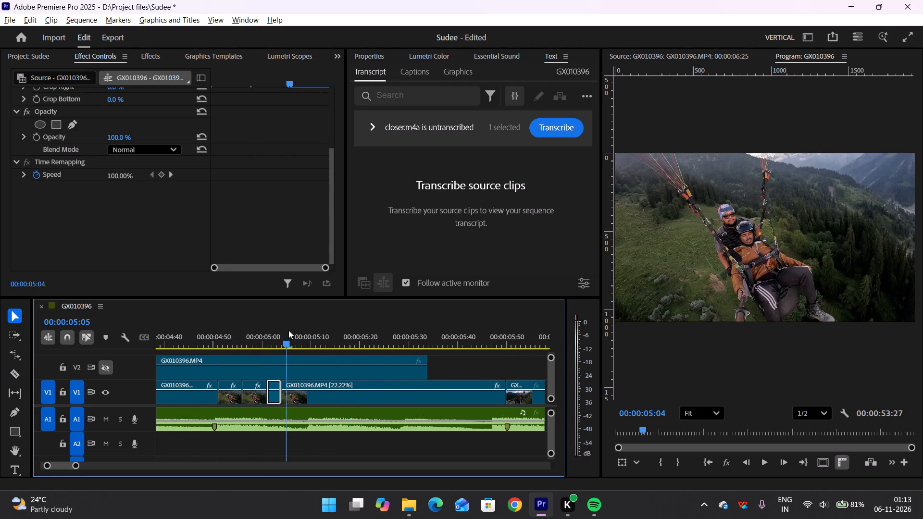
{"action": "left_click_drag", "start_coordinate": [288, 330], "coordinate": [256, 347]}
{"action": "scroll", "coordinate": [276, 425], "scroll_direction": "right", "scroll_amount": 5}
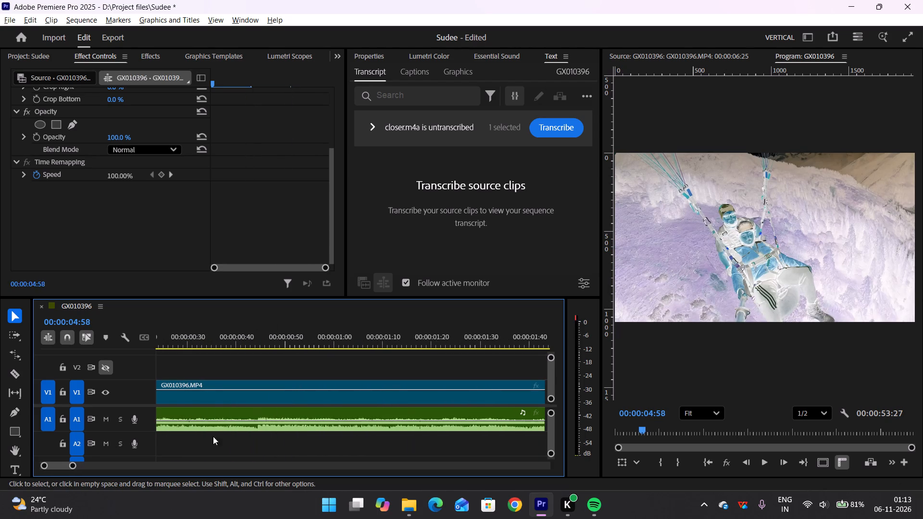
{"action": "left_click_drag", "start_coordinate": [315, 337], "coordinate": [12, 321]}
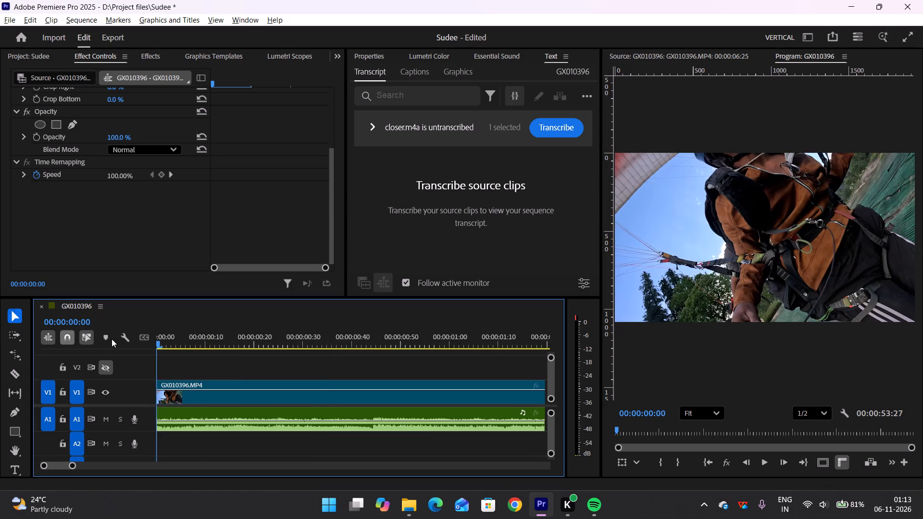
{"action": "scroll", "coordinate": [221, 347], "scroll_direction": "right", "scroll_amount": 5}
{"action": "key", "text": "space"}
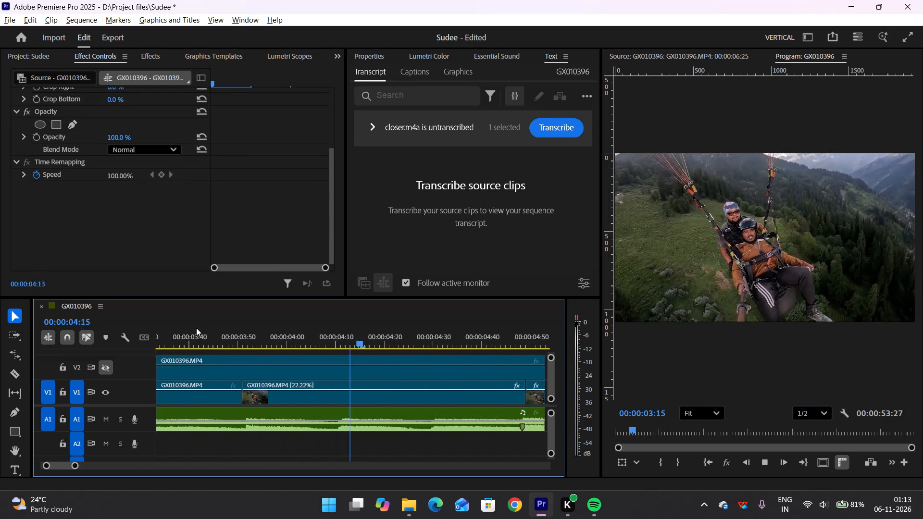
{"action": "key", "text": "space"}
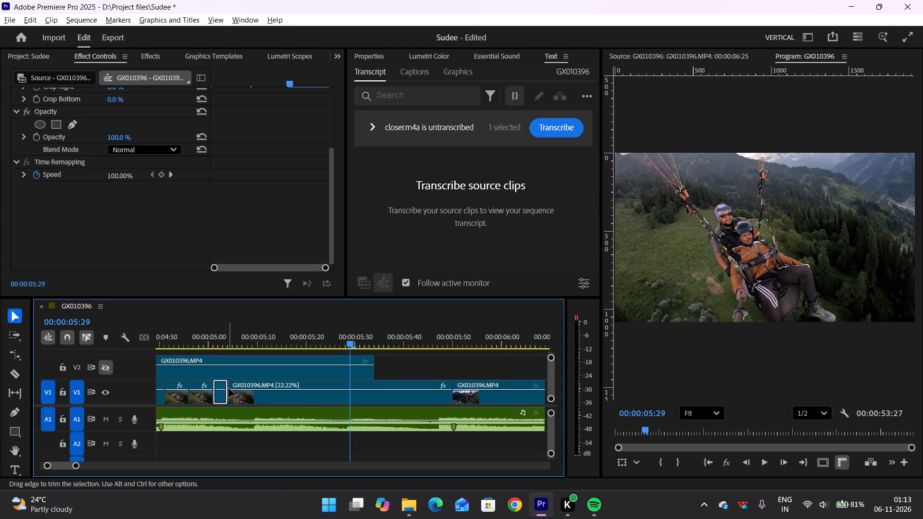
{"action": "left_click_drag", "start_coordinate": [78, 466], "coordinate": [111, 464]}
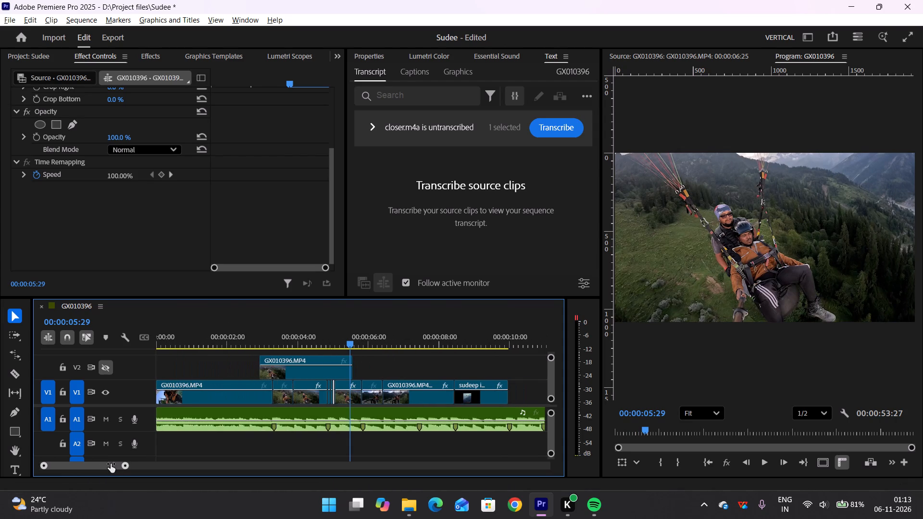
{"action": "left_click_drag", "start_coordinate": [111, 464], "coordinate": [87, 453]}
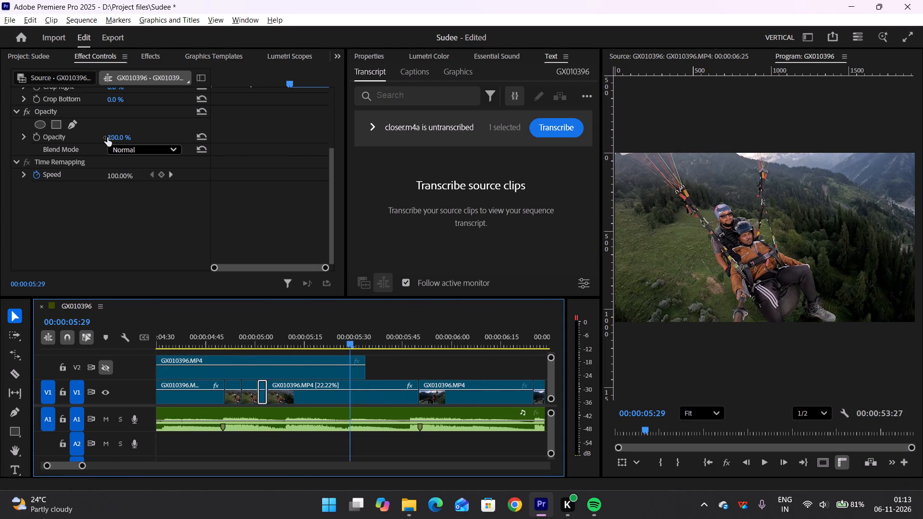
{"action": "left_click", "coordinate": [34, 56]}
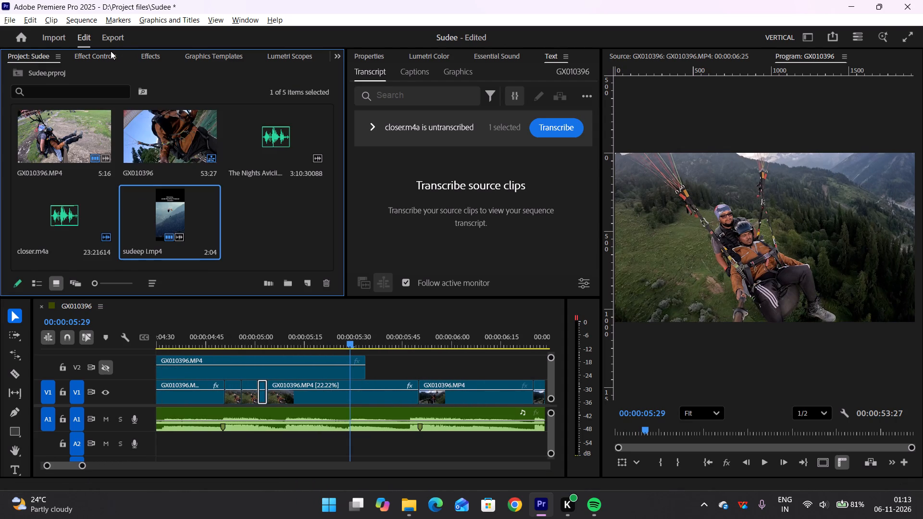
{"action": "left_click", "coordinate": [111, 51]}
{"action": "left_click", "coordinate": [147, 52]}
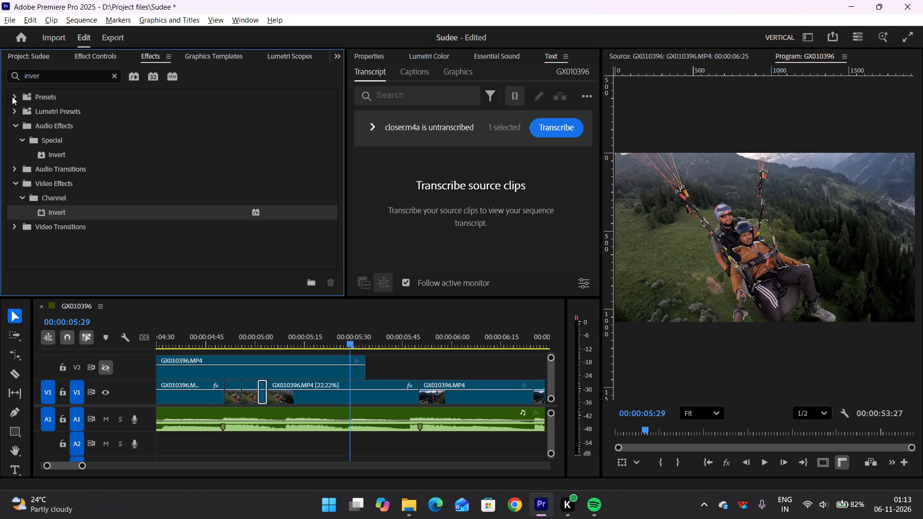
{"action": "left_click", "coordinate": [12, 97]}
{"action": "left_click", "coordinate": [13, 97]}
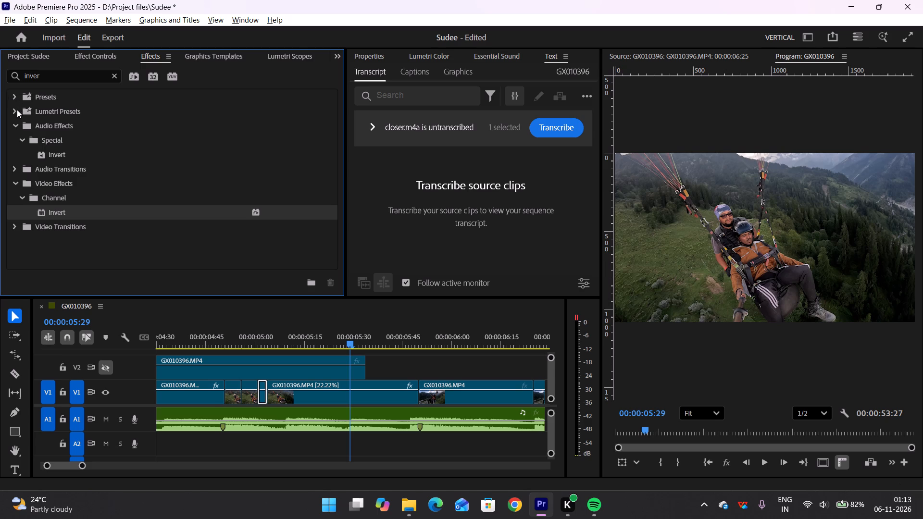
{"action": "left_click", "coordinate": [17, 110]}
{"action": "left_click", "coordinate": [17, 110]}
{"action": "left_click", "coordinate": [17, 110]}
{"action": "left_click", "coordinate": [112, 74]}
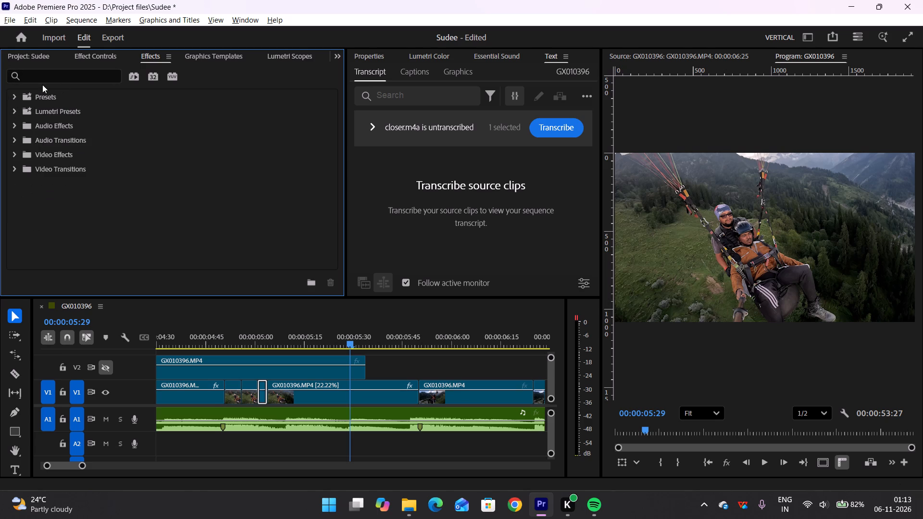
{"action": "left_click", "coordinate": [15, 95]}
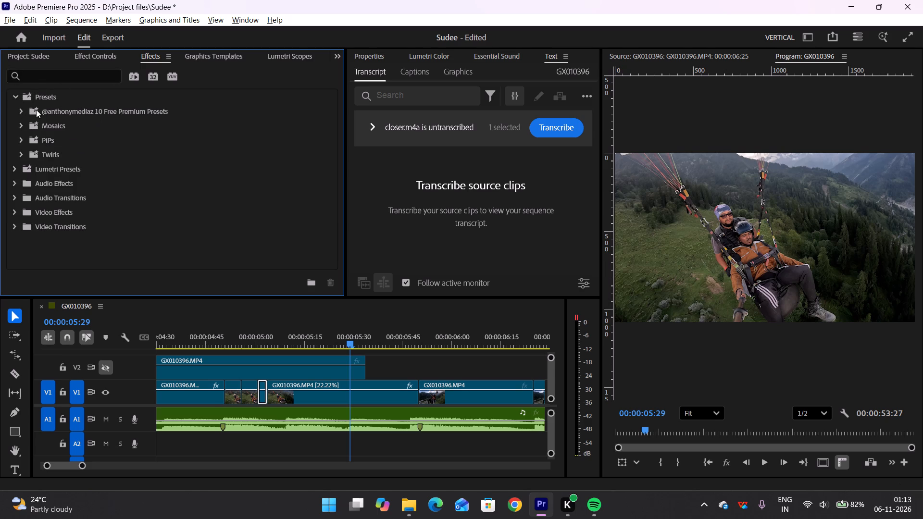
{"action": "left_click", "coordinate": [21, 108]}
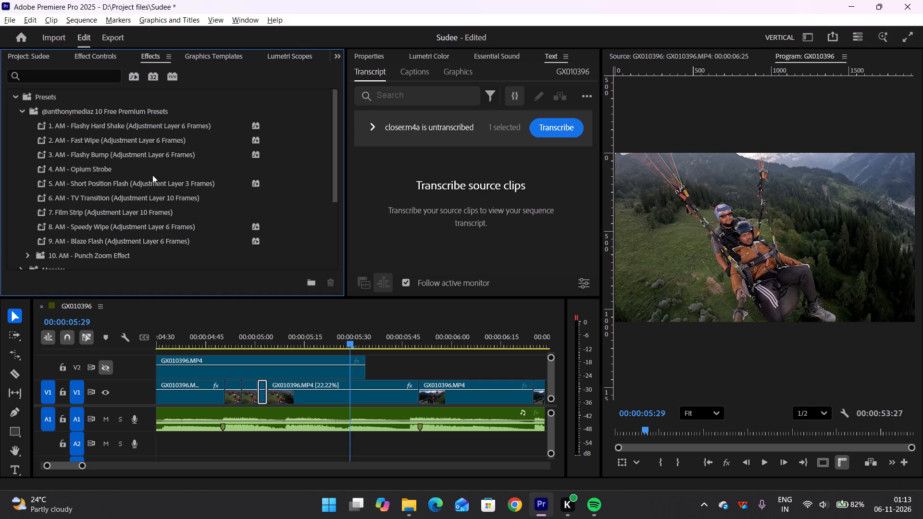
{"action": "left_click_drag", "start_coordinate": [93, 124], "coordinate": [262, 381]}
Scrub and replay the V1 section around 00:00:05:02 to examine the hard shake on the third short slice.
{"action": "left_click", "coordinate": [211, 330]}
{"action": "key", "text": "space"}
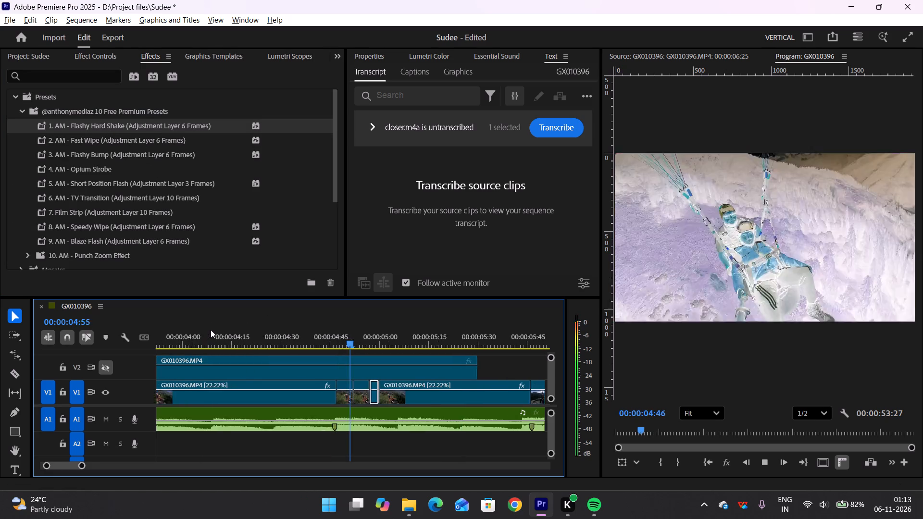
{"action": "key", "text": "space"}
{"action": "scroll", "coordinate": [237, 377], "scroll_direction": "right", "scroll_amount": 1}
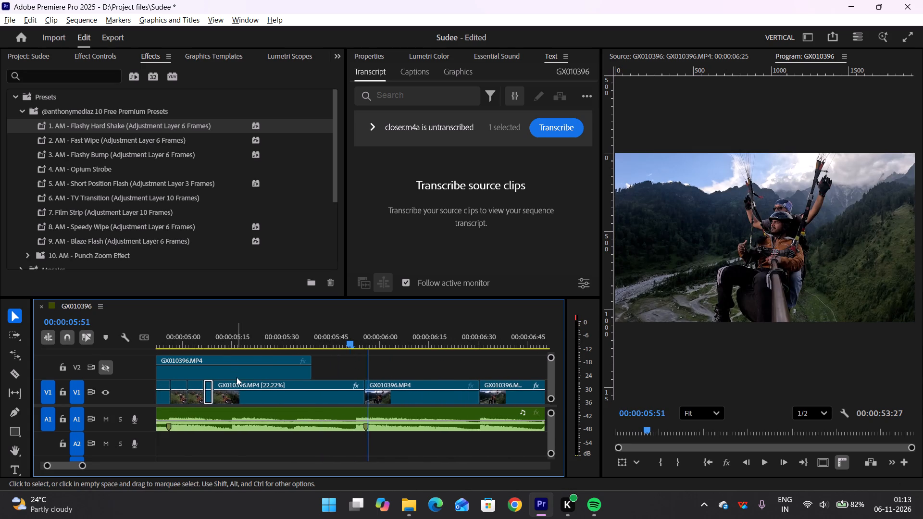
{"action": "scroll", "coordinate": [237, 377], "scroll_direction": "right", "scroll_amount": 1}
{"action": "left_click_drag", "start_coordinate": [253, 338], "coordinate": [264, 336]}
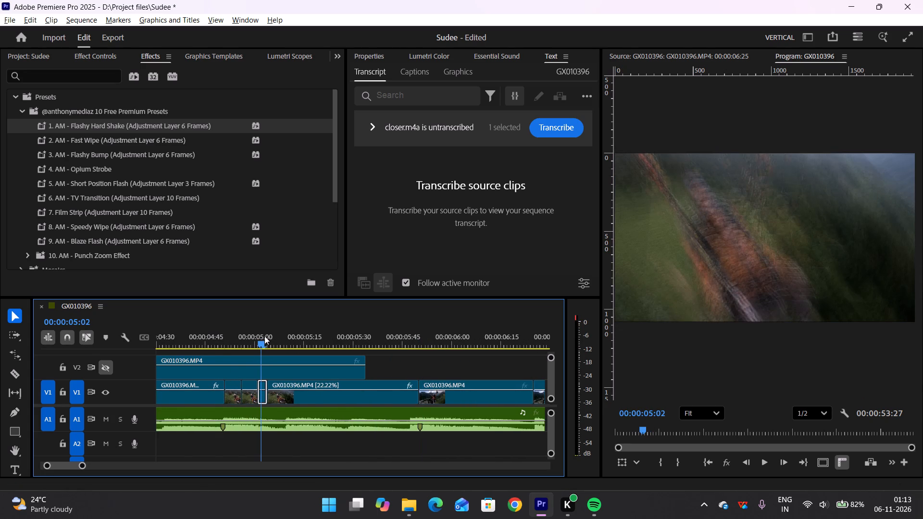
{"action": "left_click_drag", "start_coordinate": [264, 336], "coordinate": [225, 334]}
{"action": "key", "text": "space"}
{"action": "key", "text": "space"}
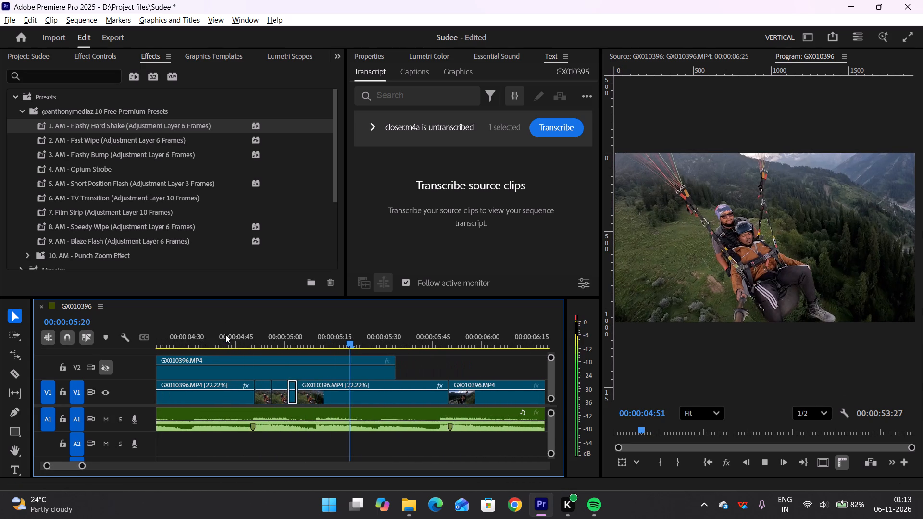
{"action": "scroll", "coordinate": [254, 382], "scroll_direction": "right", "scroll_amount": 1}
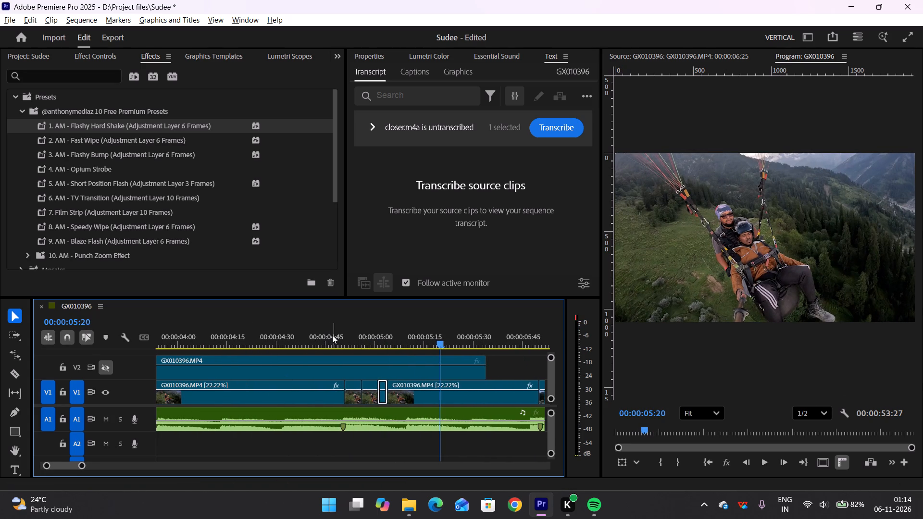
{"action": "left_click", "coordinate": [332, 335]}
{"action": "key", "text": "space"}
{"action": "key", "text": "space"}
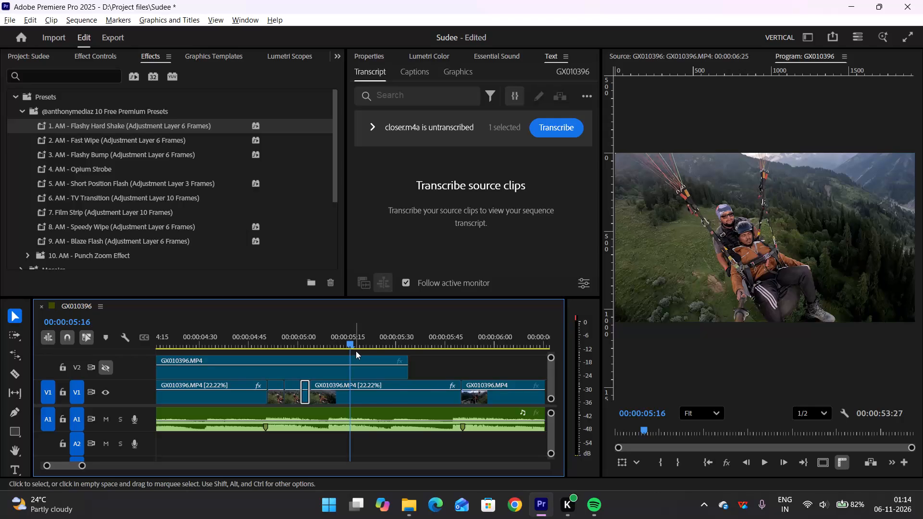
{"action": "scroll", "coordinate": [356, 351], "scroll_direction": "right", "scroll_amount": 1}
Apply the preset 1. AM - Flashy Hard Shake to the first short V1 slice at 00:00:04:51 and preview it.
{"action": "left_click_drag", "start_coordinate": [95, 120], "coordinate": [321, 308]}
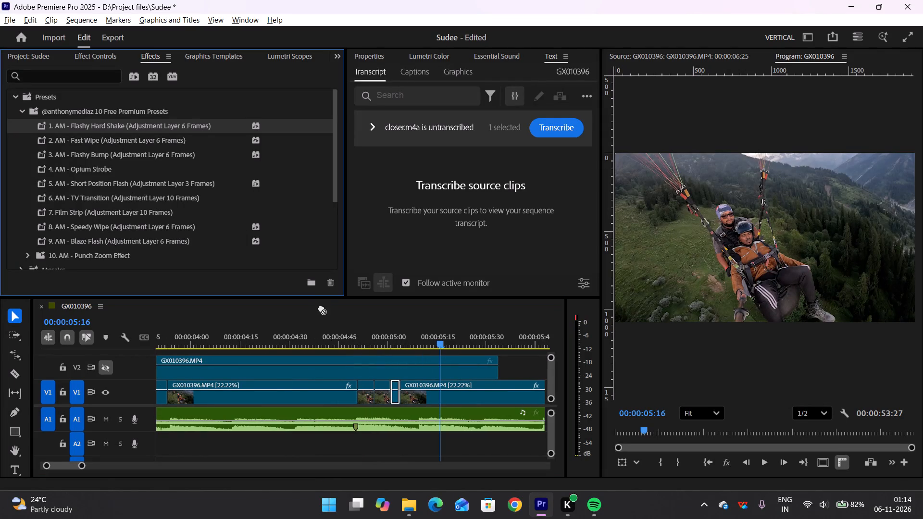
{"action": "left_click_drag", "start_coordinate": [321, 308], "coordinate": [370, 387]}
{"action": "left_click", "coordinate": [336, 339]}
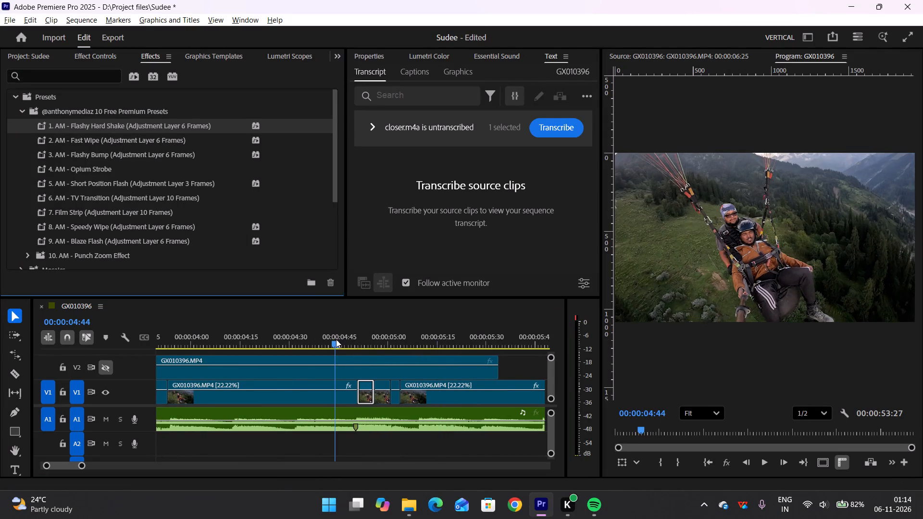
{"action": "key", "text": "space"}
{"action": "key", "text": "space"}
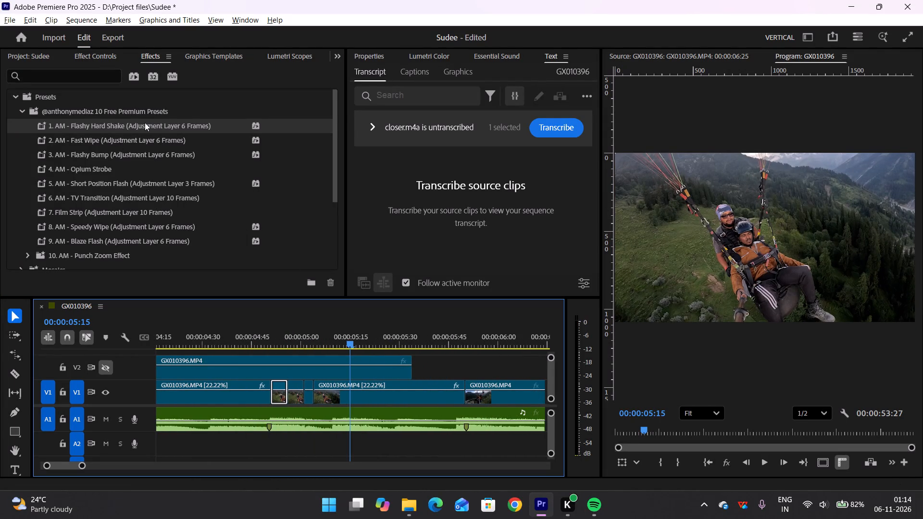
Apply the preset 1. AM - Flashy Hard Shake to the middle short V1 slice and preview it.
{"action": "left_click_drag", "start_coordinate": [144, 123], "coordinate": [301, 399]}
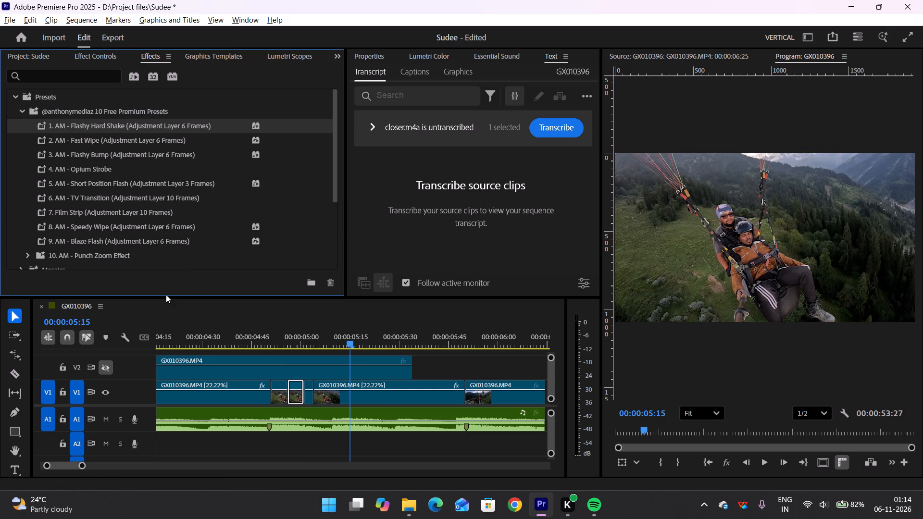
{"action": "left_click", "coordinate": [237, 335]}
{"action": "key", "text": "space"}
{"action": "key", "text": "space"}
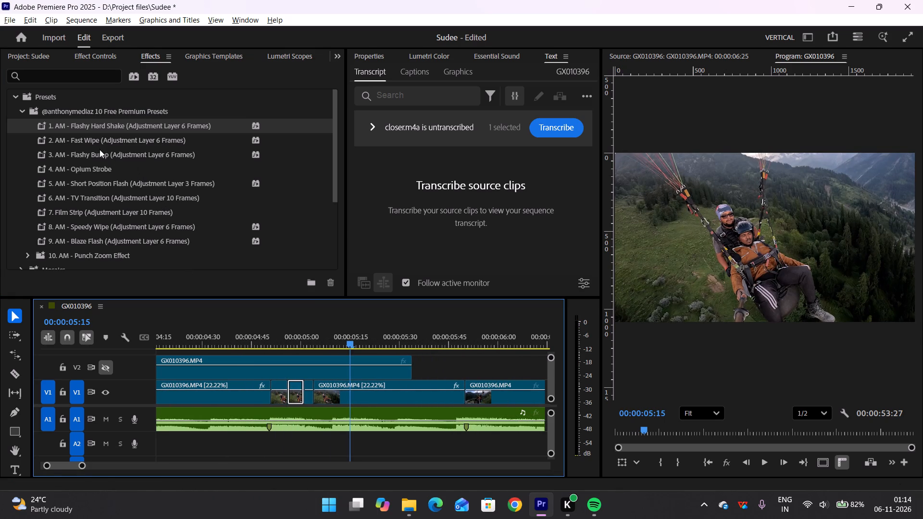
Apply the preset 2. AM - Fast Wipe to the third short V1 slice, just after 00:00:05:00, and preview it.
{"action": "left_click_drag", "start_coordinate": [96, 140], "coordinate": [300, 389]}
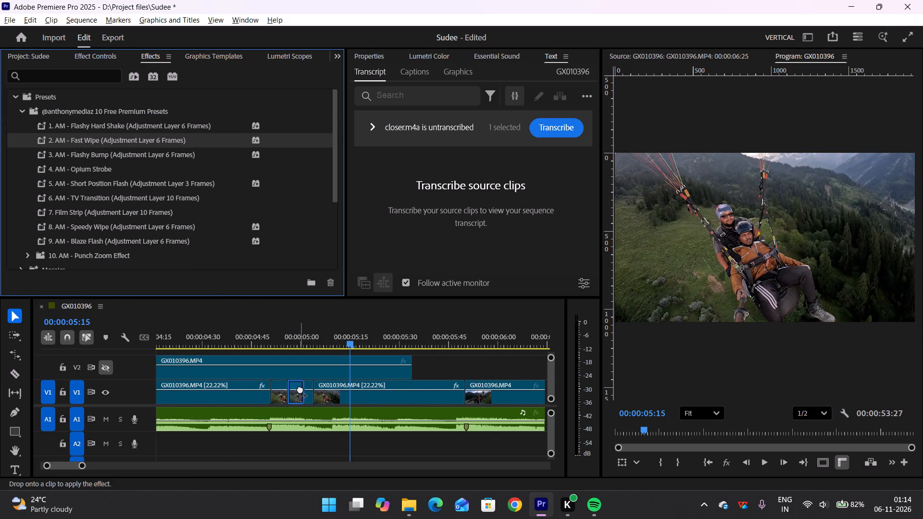
{"action": "left_click_drag", "start_coordinate": [300, 389], "coordinate": [306, 388]}
{"action": "left_click", "coordinate": [246, 330]}
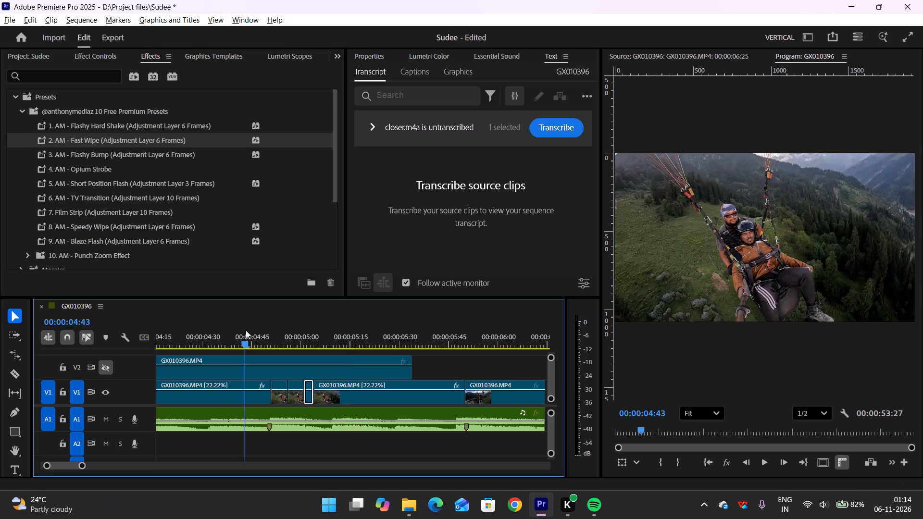
{"action": "key", "text": "space"}
{"action": "key", "text": "space"}
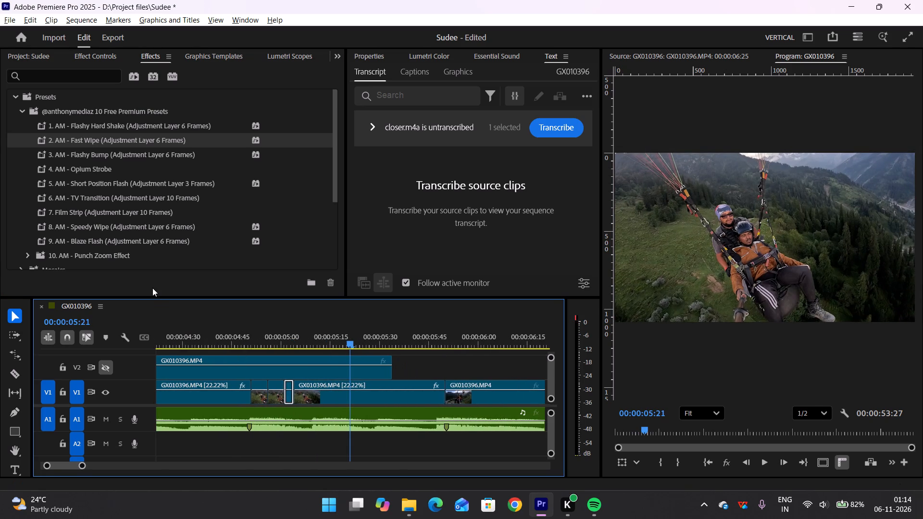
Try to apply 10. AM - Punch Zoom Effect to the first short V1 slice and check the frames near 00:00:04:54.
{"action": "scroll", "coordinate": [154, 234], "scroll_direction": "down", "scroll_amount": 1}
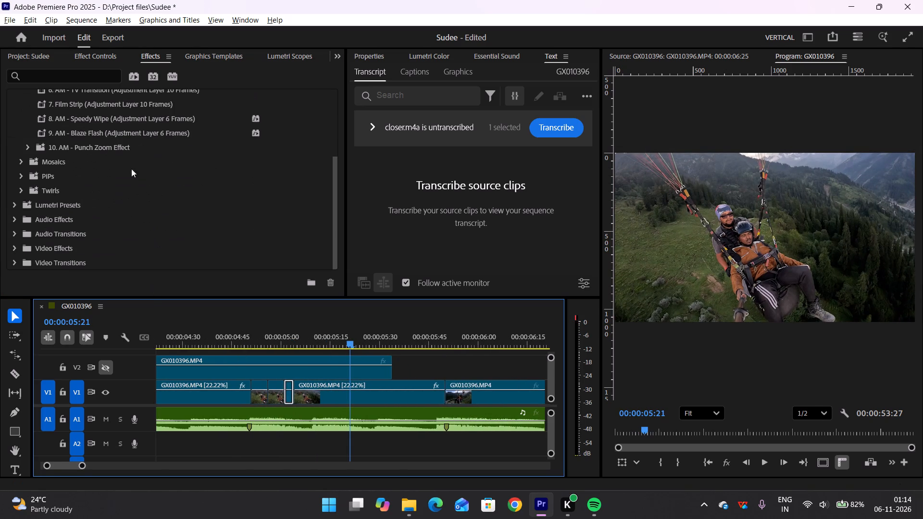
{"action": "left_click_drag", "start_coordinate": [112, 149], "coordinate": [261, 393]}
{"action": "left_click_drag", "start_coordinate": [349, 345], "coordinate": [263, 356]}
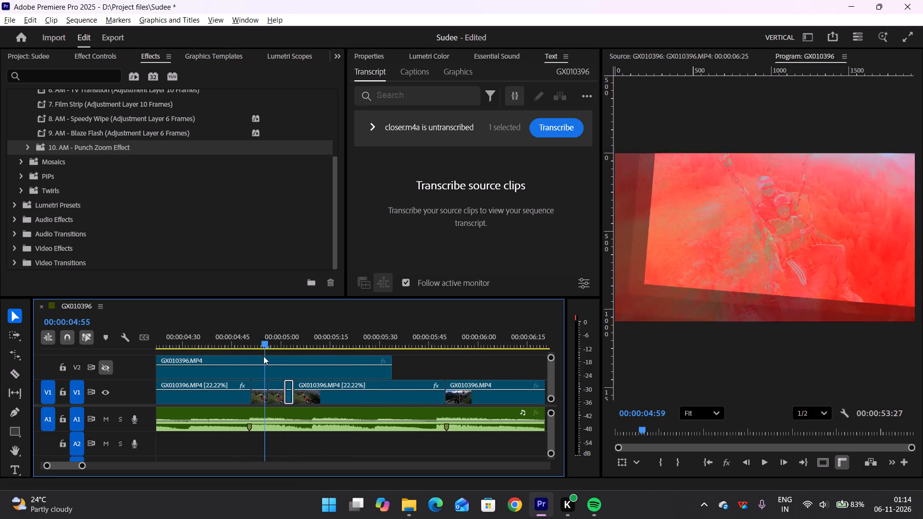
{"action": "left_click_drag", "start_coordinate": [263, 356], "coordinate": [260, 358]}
Apply the preset 9. AM - Blaze Flash to the first short V1 slice at 00:00:04:51 and preview it.
{"action": "left_click", "coordinate": [259, 401]}
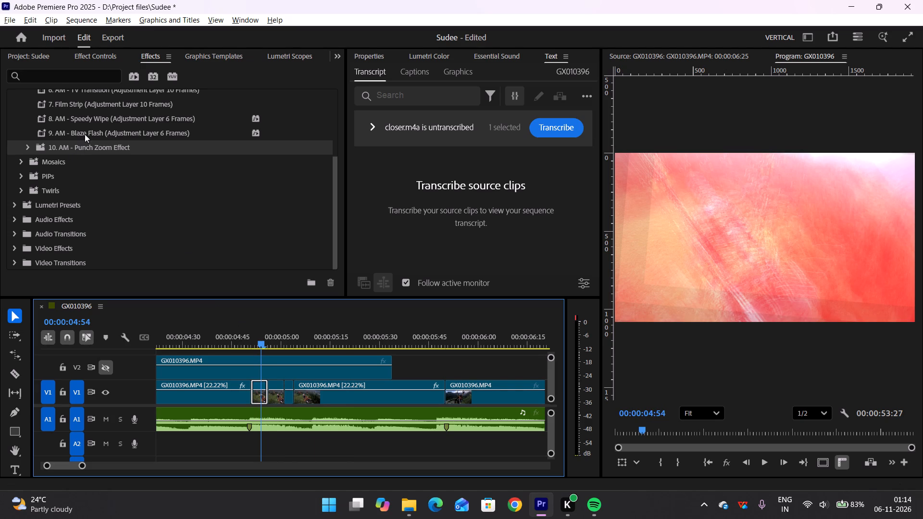
{"action": "left_click", "coordinate": [85, 134]}
{"action": "left_click_drag", "start_coordinate": [95, 130], "coordinate": [262, 394]}
{"action": "left_click_drag", "start_coordinate": [260, 337], "coordinate": [245, 336]}
{"action": "key", "text": "space"}
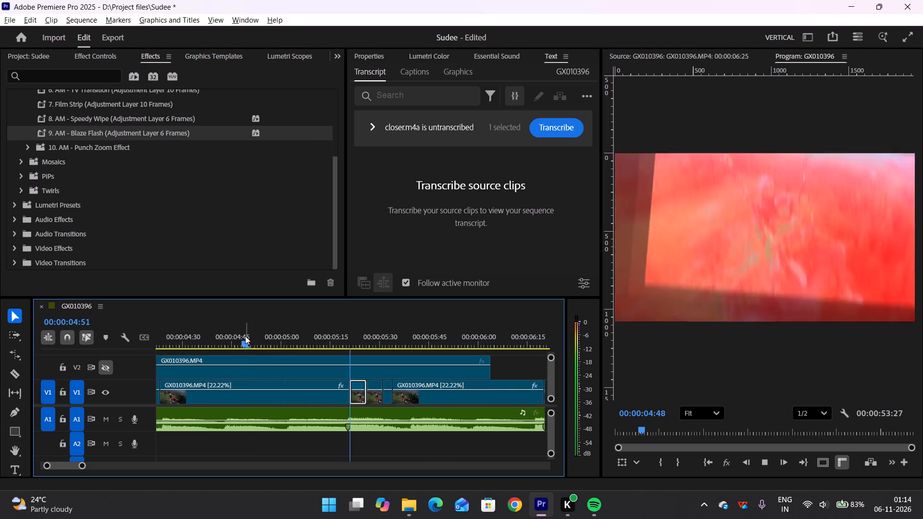
Undo the 9. AM - Blaze Flash preset on the first short V1 slice and replay the section around 00:00:04:51.
{"action": "key", "text": "space"}
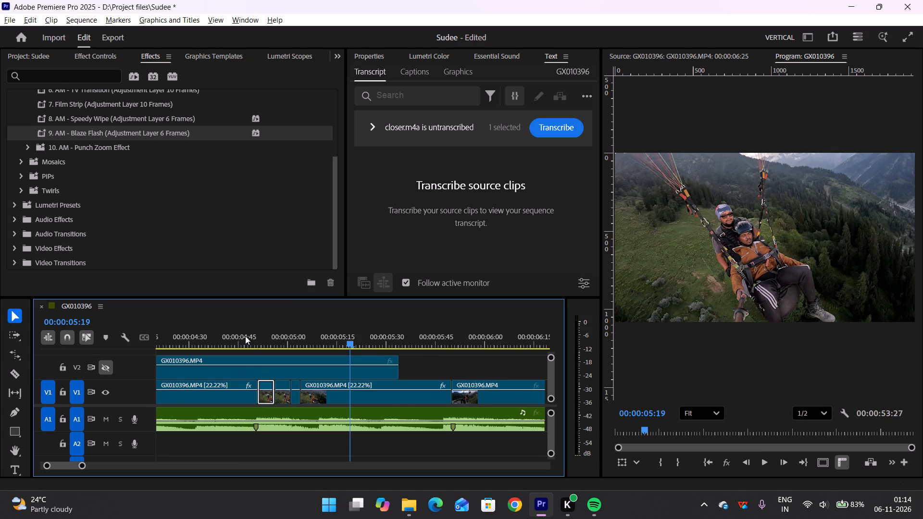
{"action": "key", "text": "ctrl+z"}
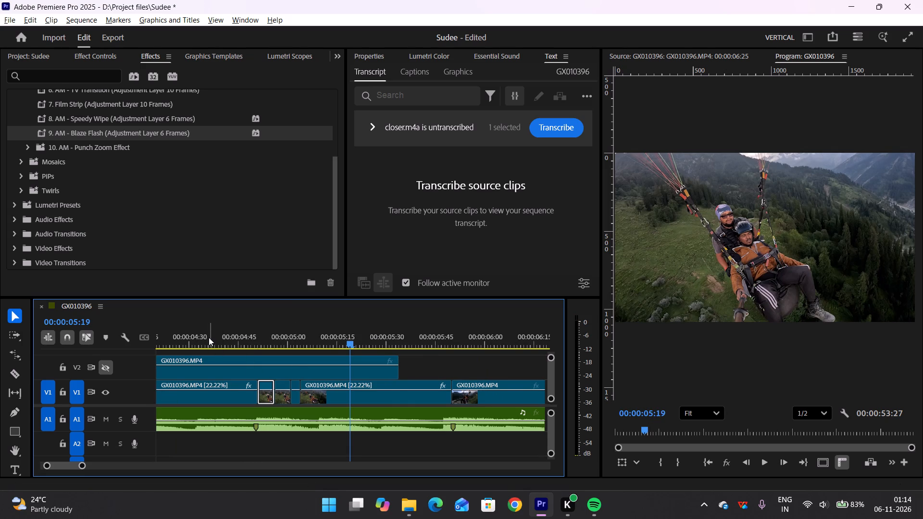
{"action": "left_click", "coordinate": [209, 337]}
{"action": "key", "text": "space"}
{"action": "key", "text": "space"}
{"action": "key", "text": "ctrl+z"}
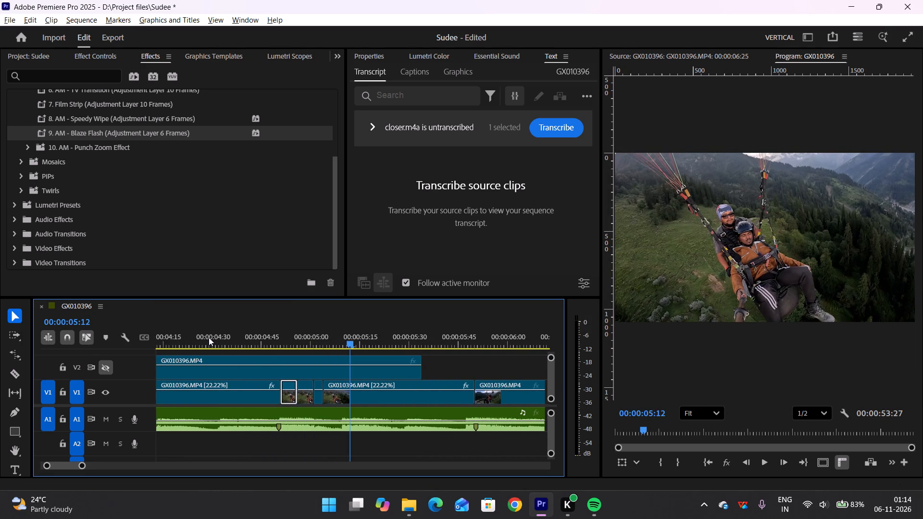
{"action": "left_click", "coordinate": [256, 344]}
{"action": "key", "text": "space"}
{"action": "key", "text": "space"}
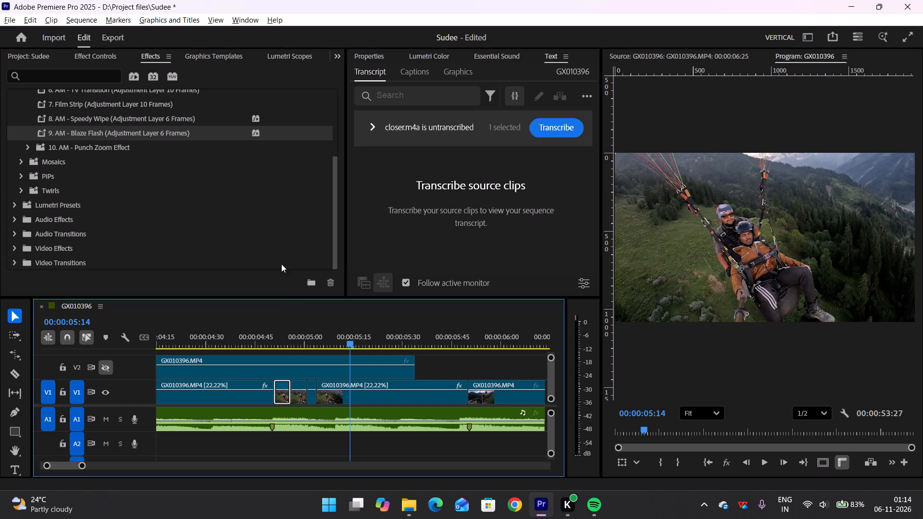
Delete the Brightness & Contrast effect of the Flashy Hard Shake preset from the selected short V1 slice.
{"action": "left_click", "coordinate": [95, 55]}
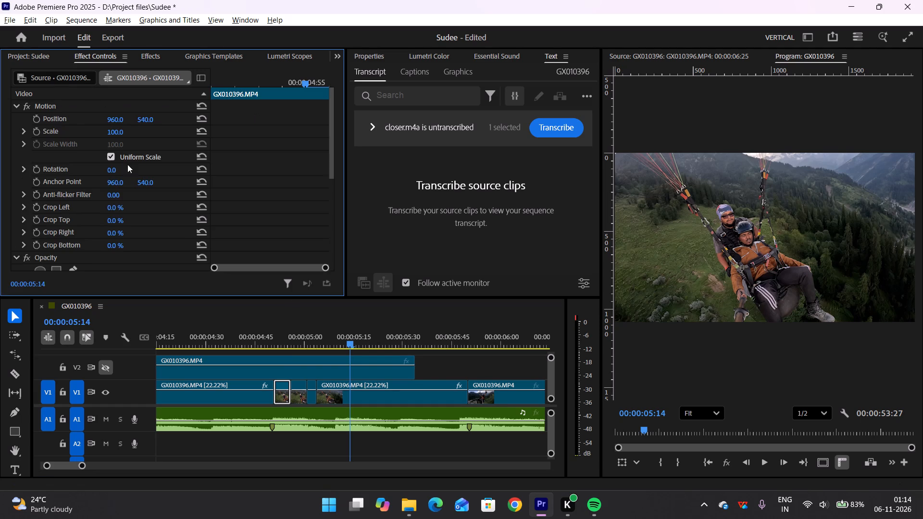
{"action": "scroll", "coordinate": [127, 167], "scroll_direction": "down", "scroll_amount": 3}
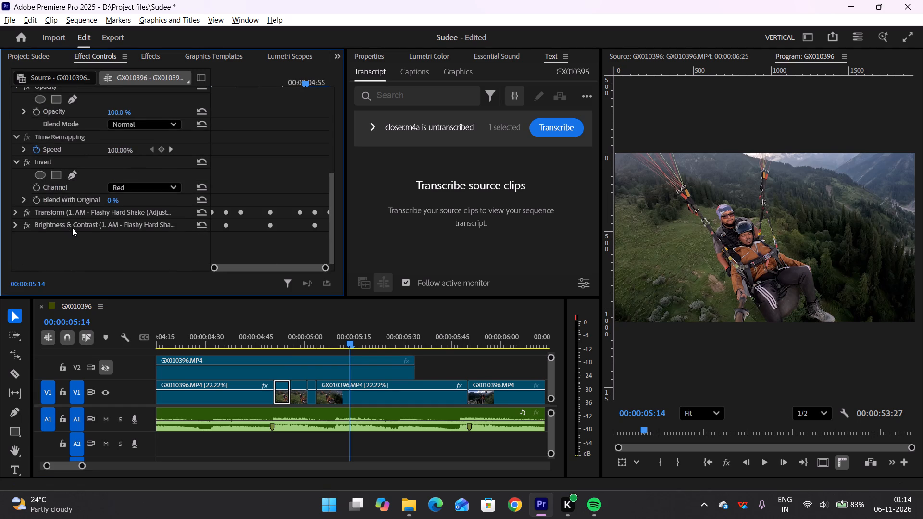
{"action": "left_click", "coordinate": [87, 224]}
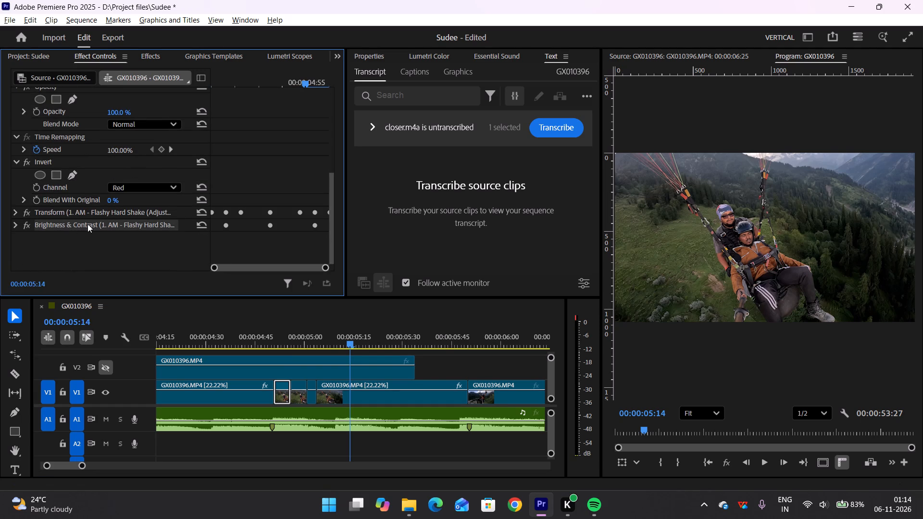
{"action": "left_click", "coordinate": [87, 224]}
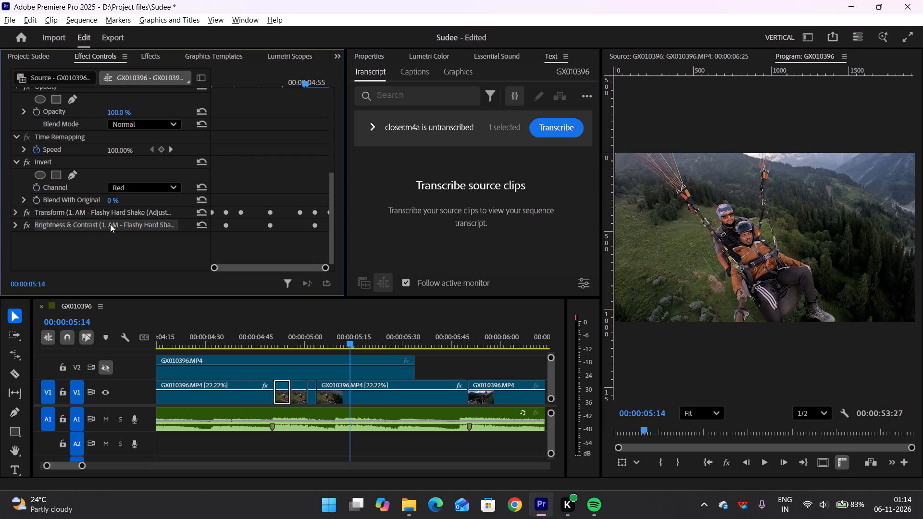
{"action": "left_click", "coordinate": [110, 224]}
{"action": "left_click", "coordinate": [117, 210]}
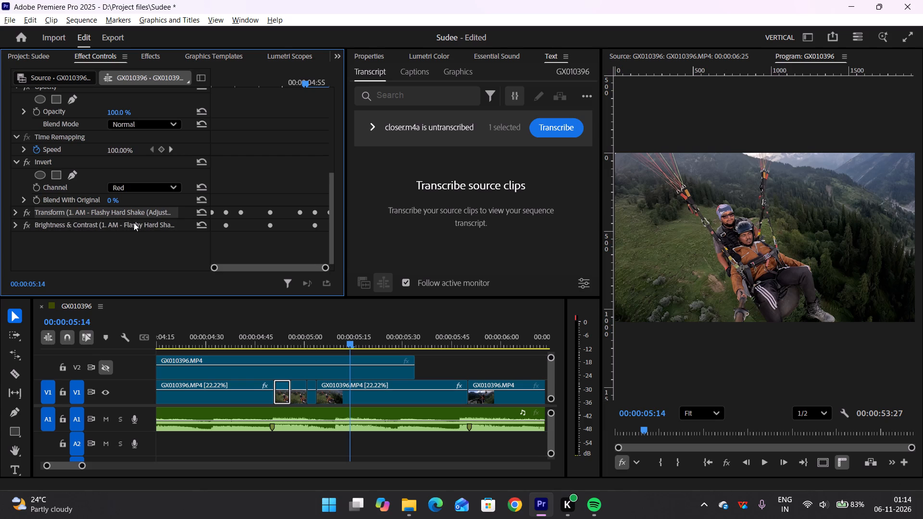
{"action": "left_click", "coordinate": [134, 222]}
{"action": "key", "text": "BackSpace"}
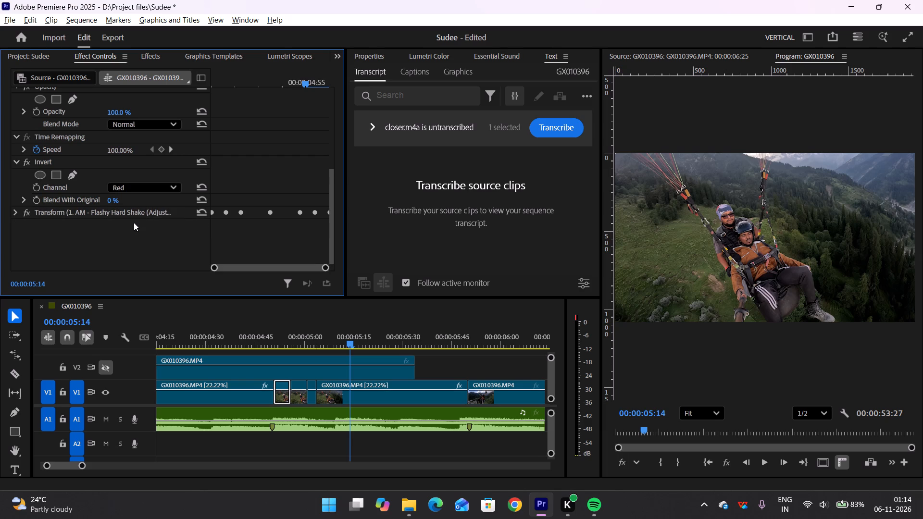
Preview the short slices near 00:00:04:54, and play the sequence from about 00:00:04:01 through to the 40.98% speed clip.
{"action": "left_click_drag", "start_coordinate": [277, 344], "coordinate": [288, 338]}
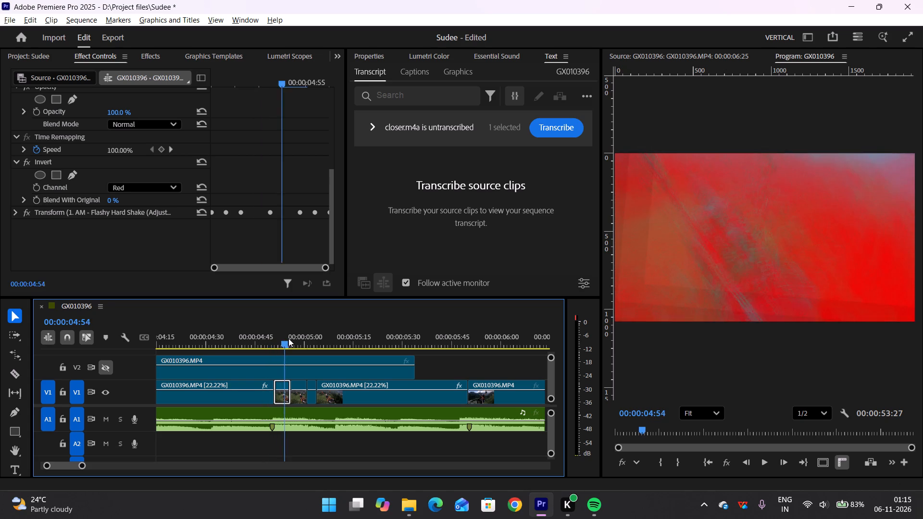
{"action": "left_click_drag", "start_coordinate": [288, 338], "coordinate": [234, 334]}
{"action": "key", "text": "space"}
{"action": "key", "text": "space"}
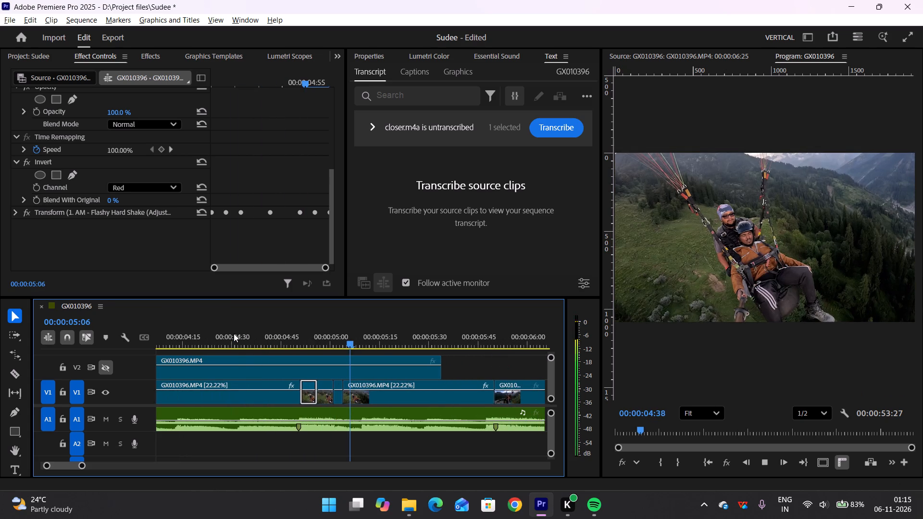
{"action": "scroll", "coordinate": [228, 418], "scroll_direction": "right", "scroll_amount": 1}
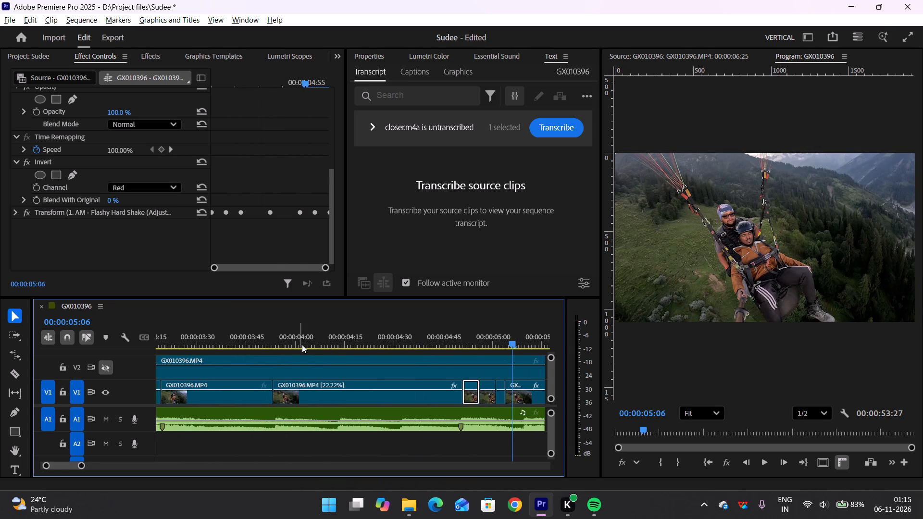
{"action": "left_click", "coordinate": [302, 345]}
{"action": "key", "text": "space"}
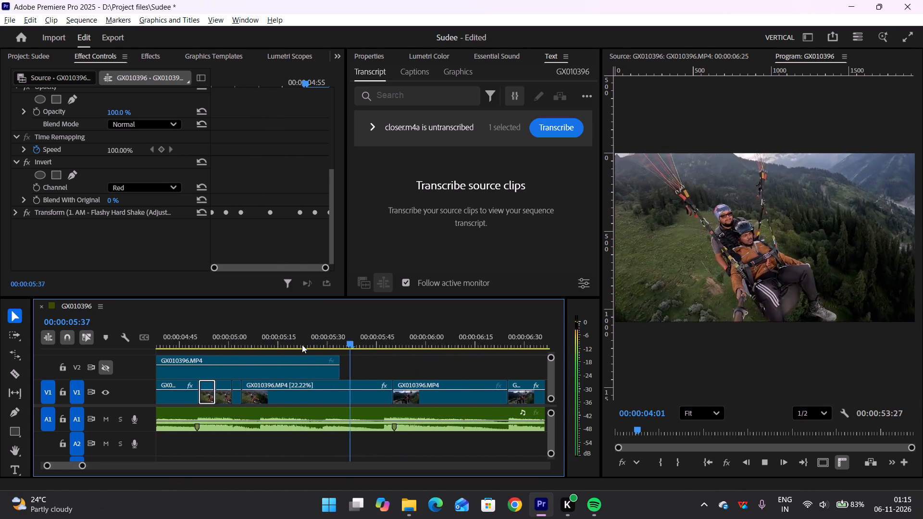
{"action": "key", "text": "space"}
{"action": "key", "text": "space"}
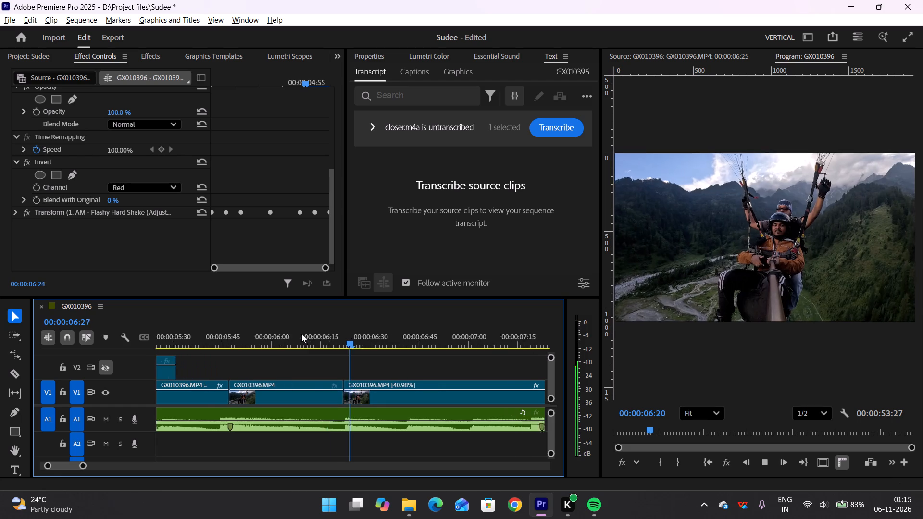
{"action": "key", "text": "space"}
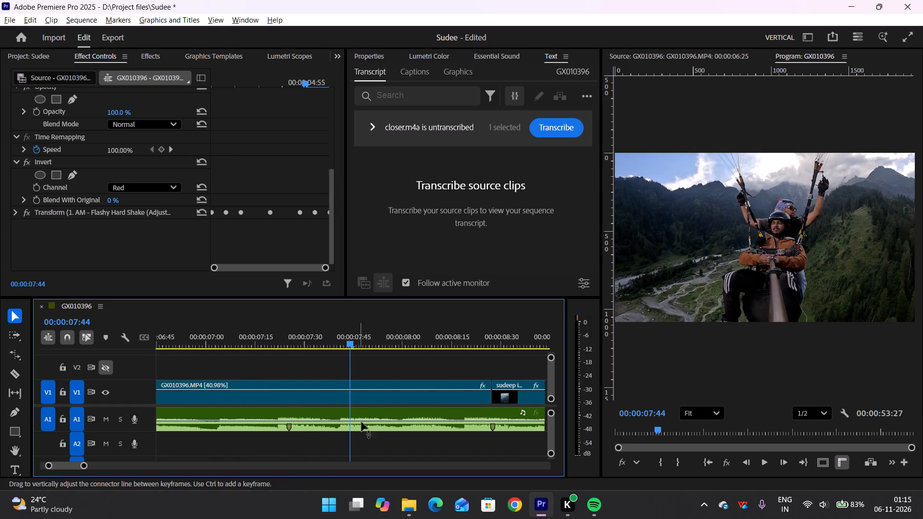
Move the GX010396.MP4 clip on V2 clear of the edit, from about 00:00:03:00 to about 00:00:15:00.
{"action": "left_click_drag", "start_coordinate": [351, 339], "coordinate": [291, 345]}
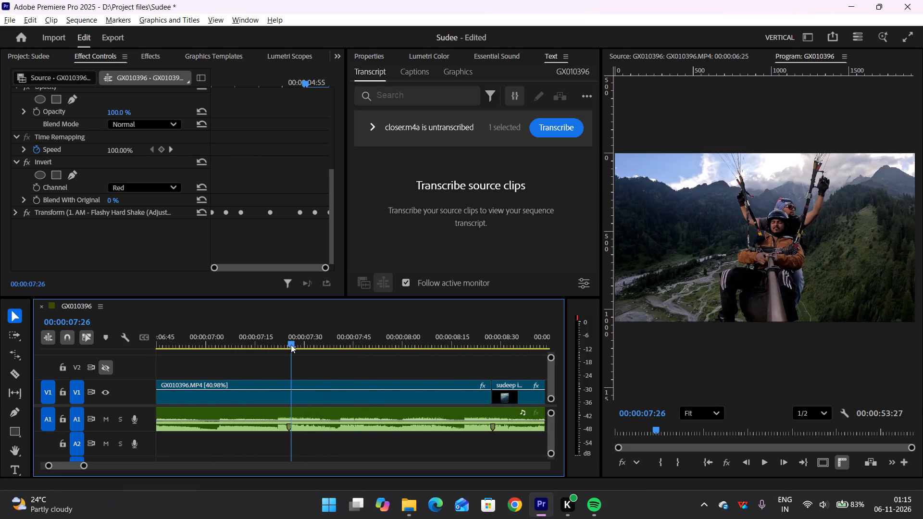
{"action": "left_click_drag", "start_coordinate": [291, 345], "coordinate": [290, 346]}
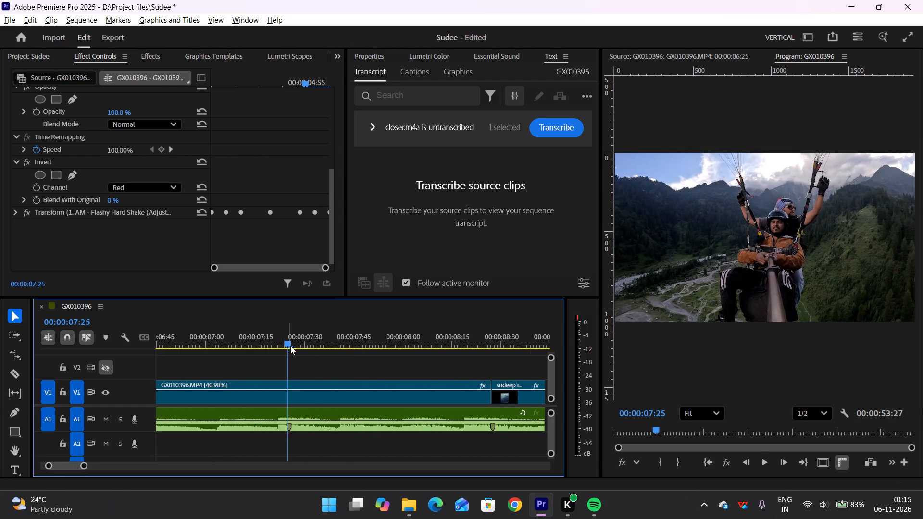
{"action": "key", "text": "grave"}
{"action": "scroll", "coordinate": [313, 374], "scroll_direction": "right", "scroll_amount": 8}
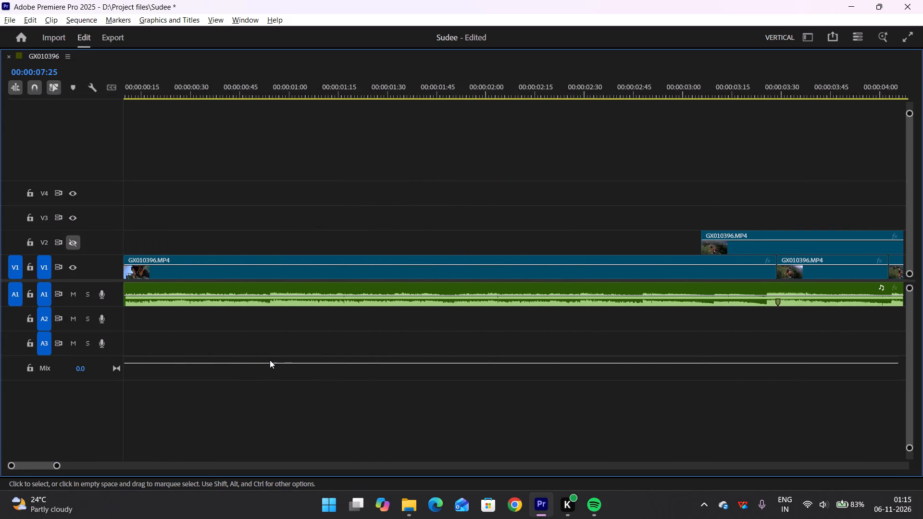
{"action": "scroll", "coordinate": [270, 360], "scroll_direction": "left", "scroll_amount": 1}
{"action": "left_click_drag", "start_coordinate": [58, 463], "coordinate": [174, 442]}
{"action": "left_click_drag", "start_coordinate": [175, 221], "coordinate": [211, 226]}
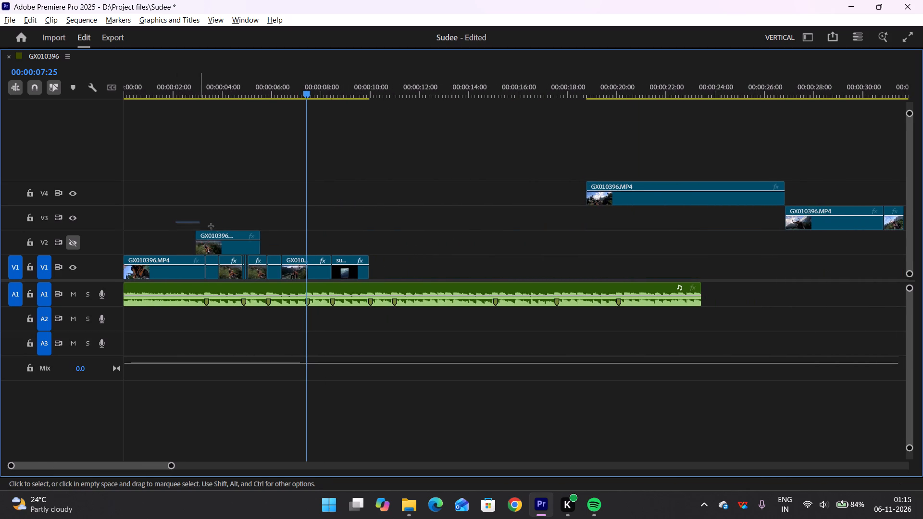
{"action": "left_click_drag", "start_coordinate": [211, 226], "coordinate": [235, 234]}
{"action": "left_click_drag", "start_coordinate": [221, 246], "coordinate": [517, 244]}
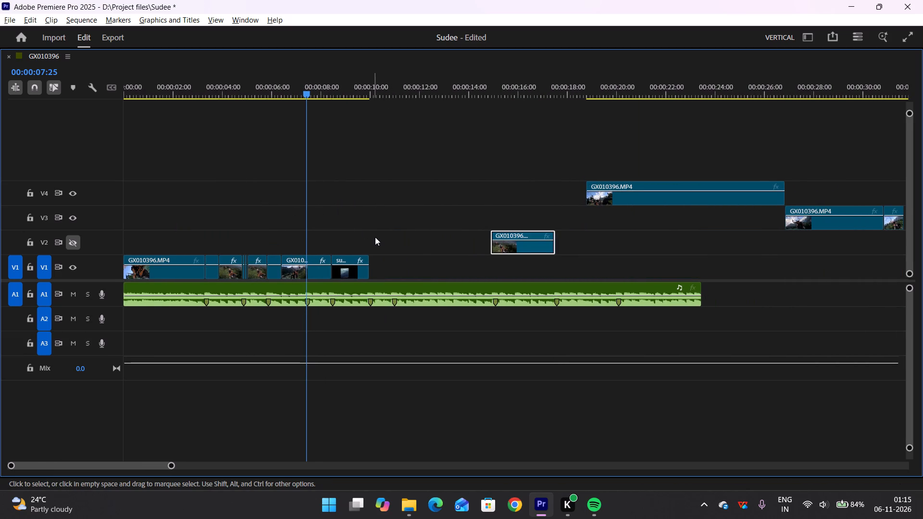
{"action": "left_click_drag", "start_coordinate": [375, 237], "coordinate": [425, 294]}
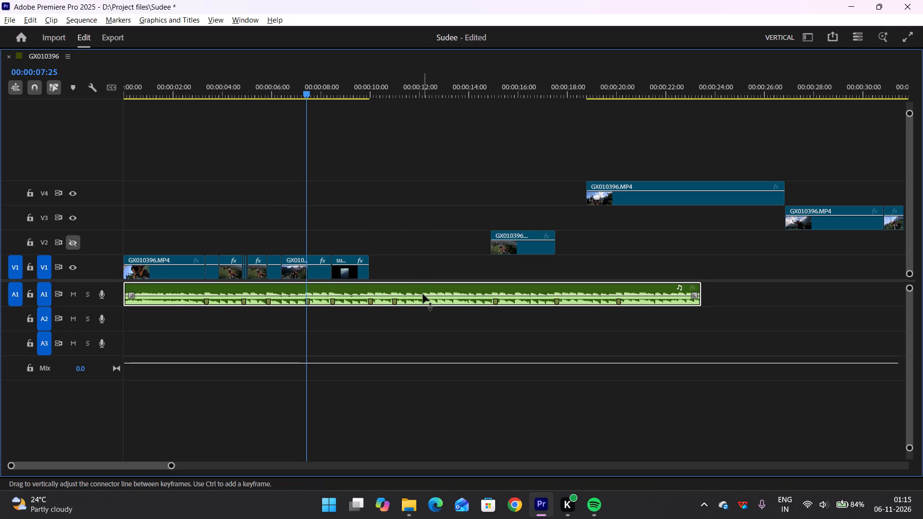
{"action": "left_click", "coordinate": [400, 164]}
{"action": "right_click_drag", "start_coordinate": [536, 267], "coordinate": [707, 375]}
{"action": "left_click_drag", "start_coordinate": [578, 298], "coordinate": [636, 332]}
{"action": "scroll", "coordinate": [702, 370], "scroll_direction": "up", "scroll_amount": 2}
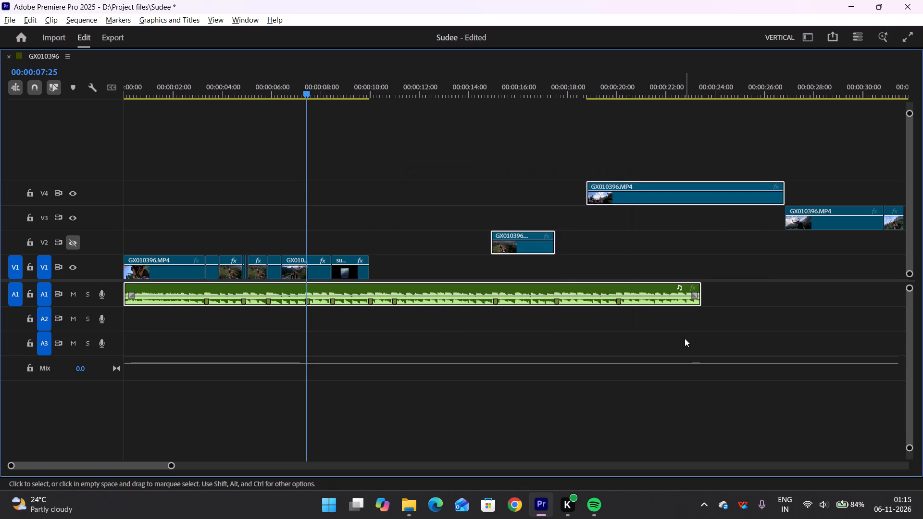
Duplicate the 40.98% speed GX010396.MP4 clip from V1 onto V2 directly above the original.
{"action": "left_click", "coordinate": [309, 87]}
{"action": "left_click", "coordinate": [303, 266]}
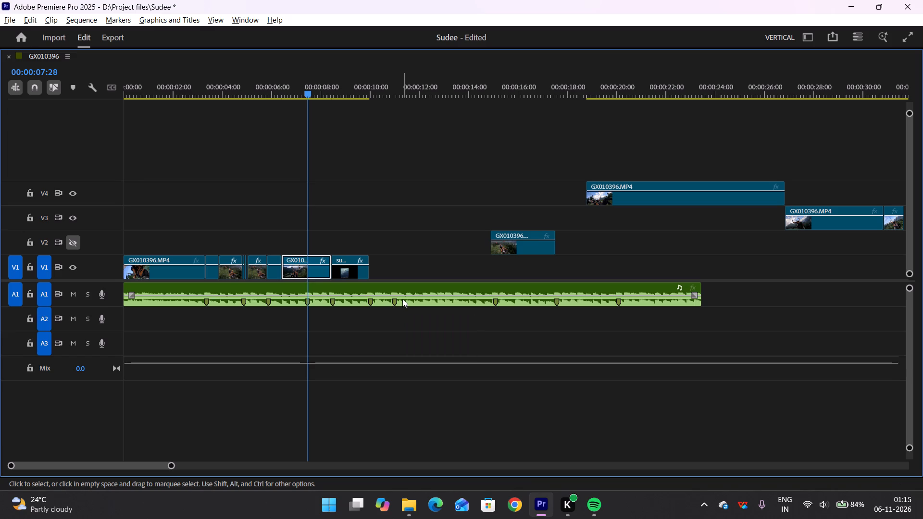
{"action": "left_click_drag", "start_coordinate": [308, 269], "coordinate": [308, 244]}
{"action": "left_click", "coordinate": [366, 221]}
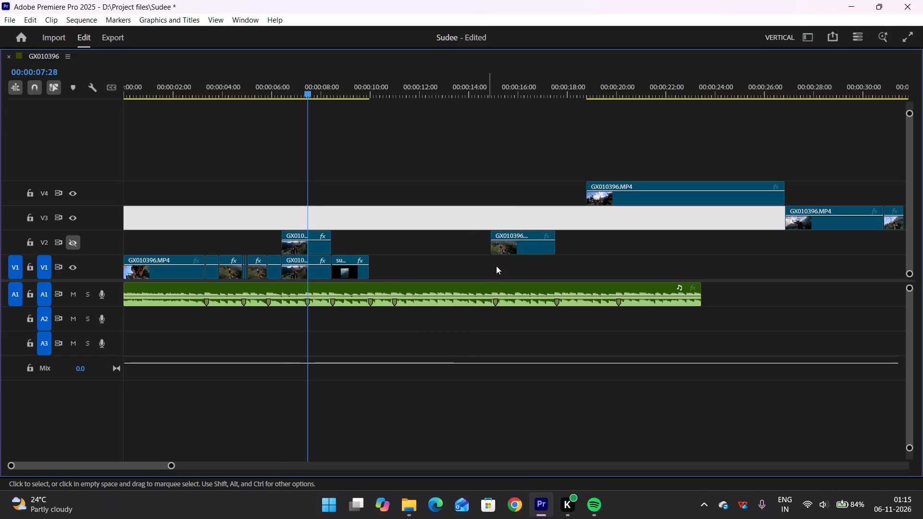
{"action": "left_click", "coordinate": [506, 245]}
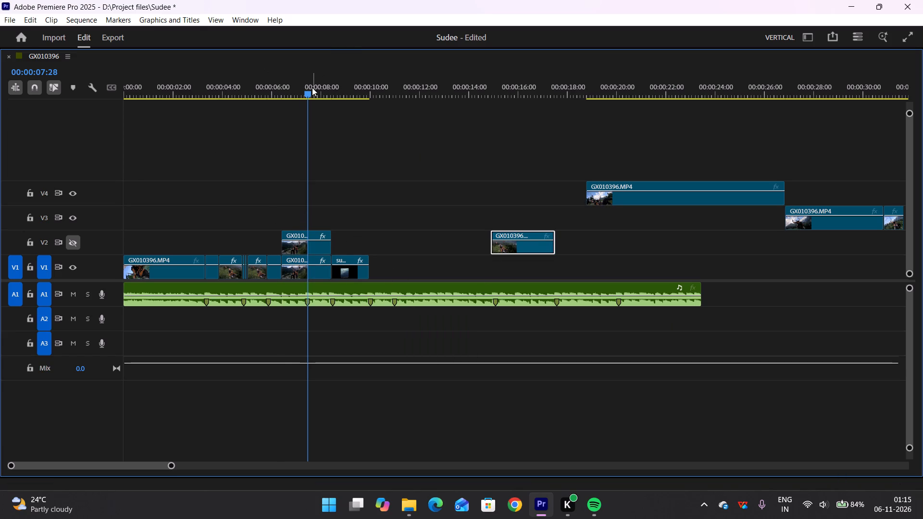
Cut the duplicated V2 clip at the beat marker at 00:00:07:25 and again at about 00:00:07:33.
{"action": "left_click_drag", "start_coordinate": [307, 95], "coordinate": [306, 100]}
{"action": "key", "text": "grave"}
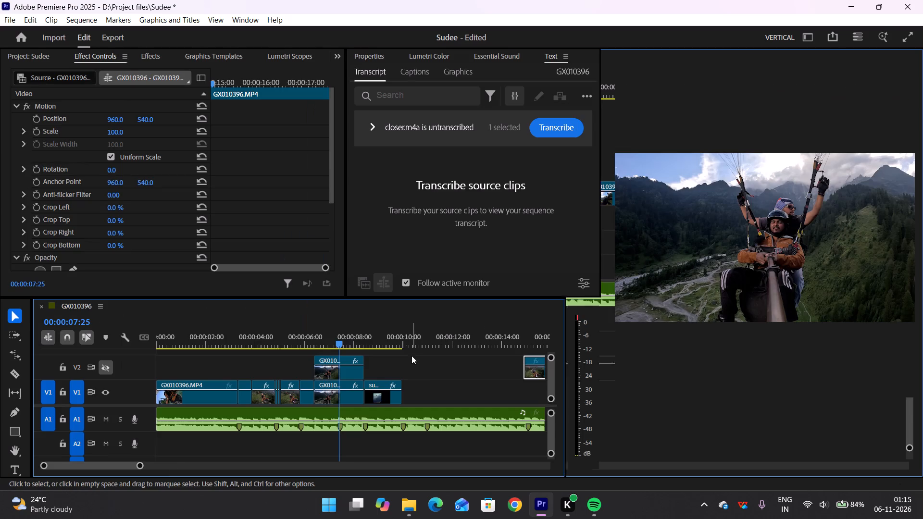
{"action": "key", "text": "c"}
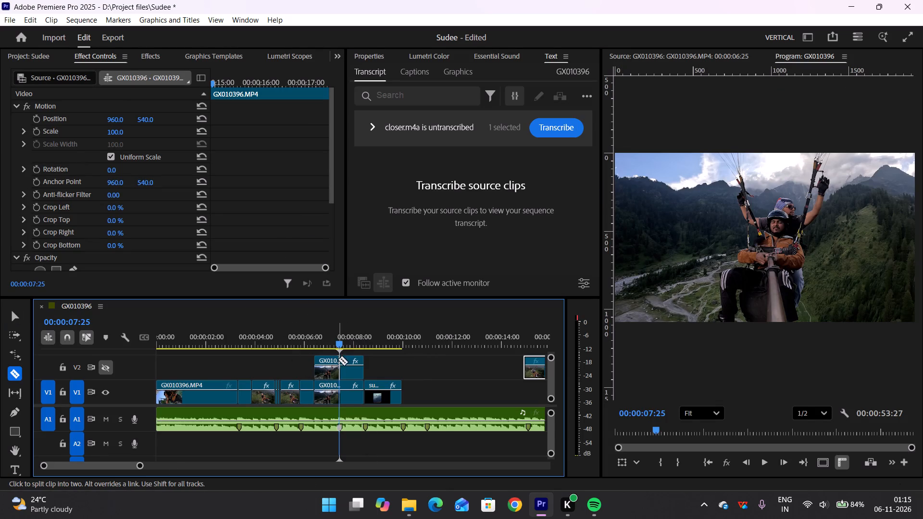
{"action": "left_click", "coordinate": [341, 370]}
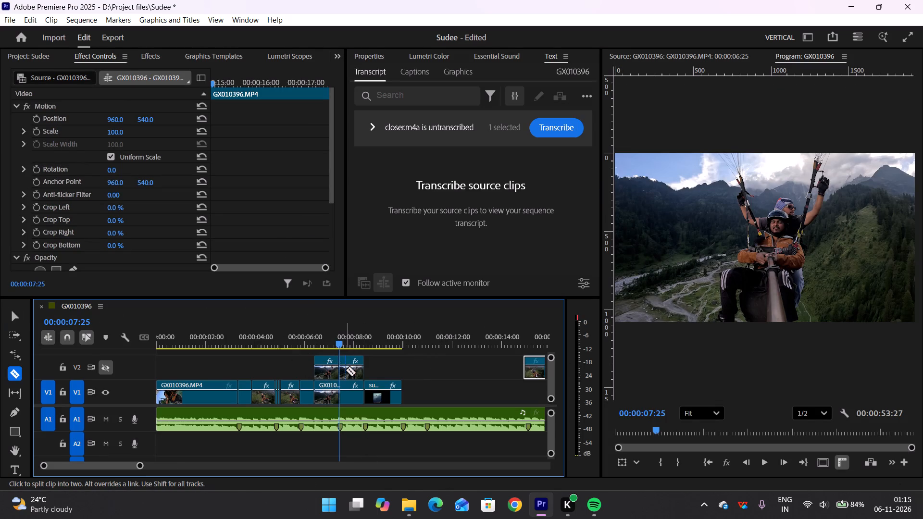
{"action": "left_click_drag", "start_coordinate": [139, 466], "coordinate": [107, 474]}
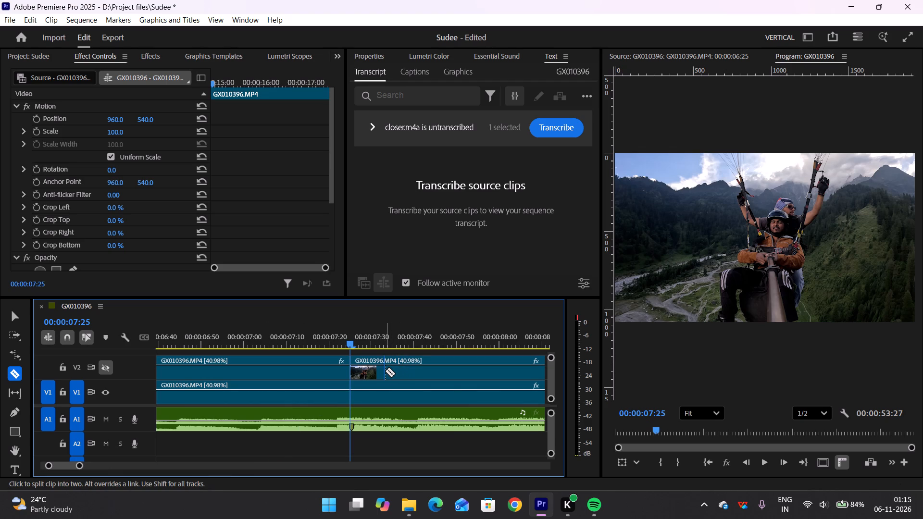
{"action": "left_click", "coordinate": [384, 369]}
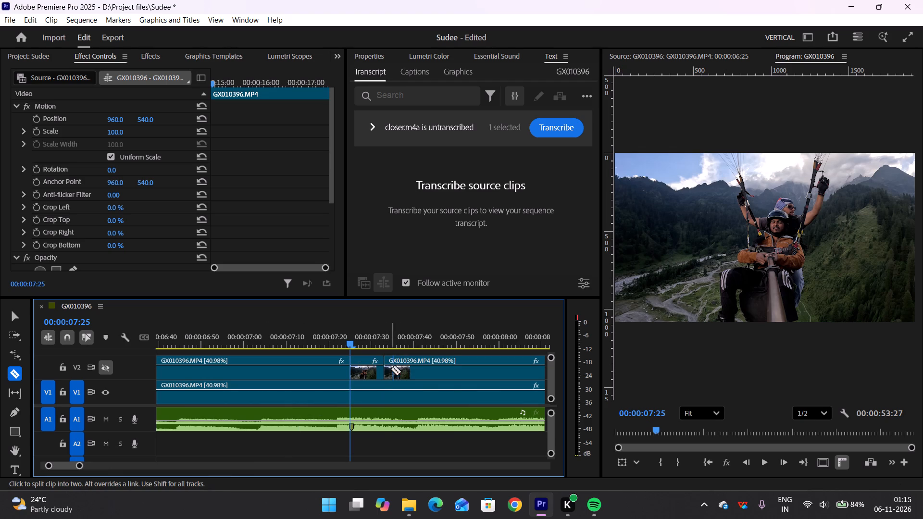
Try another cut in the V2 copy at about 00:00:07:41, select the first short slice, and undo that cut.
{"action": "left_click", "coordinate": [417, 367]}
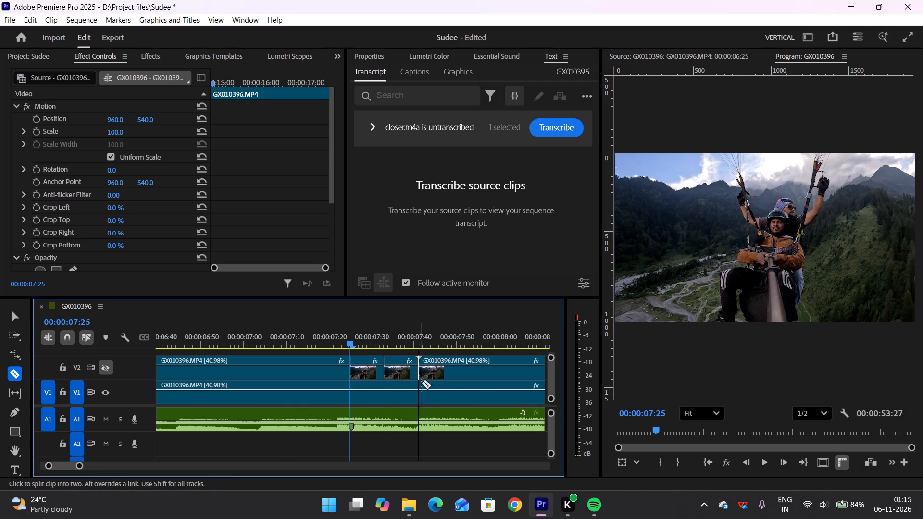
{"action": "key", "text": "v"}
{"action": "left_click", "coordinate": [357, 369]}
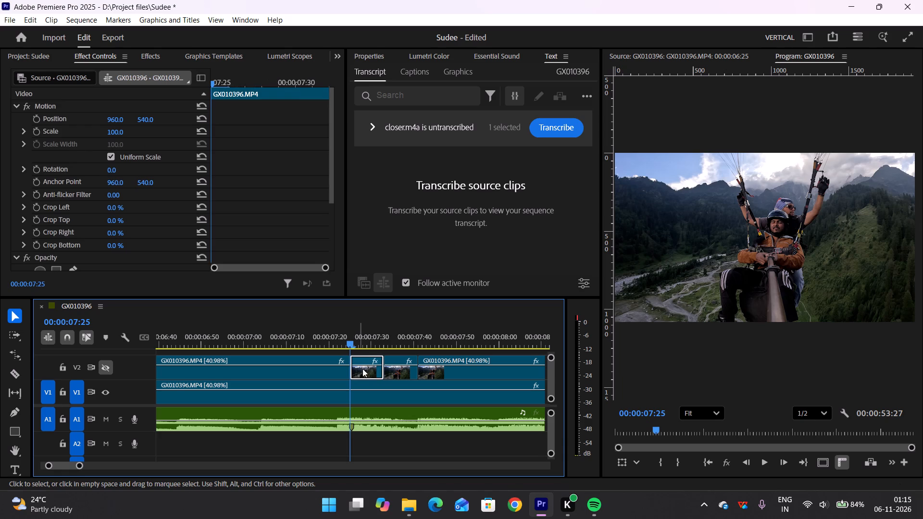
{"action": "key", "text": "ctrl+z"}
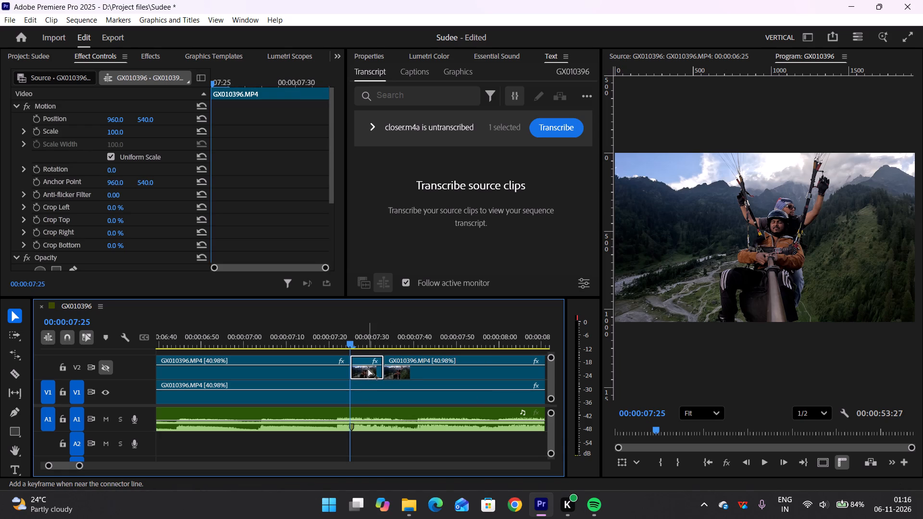
Undo the cut at 00:00:07:33 and trim the V2 copy to one slice from 00:00:07:25 to about 00:00:07:41.
{"action": "key", "text": "ctrl+z"}
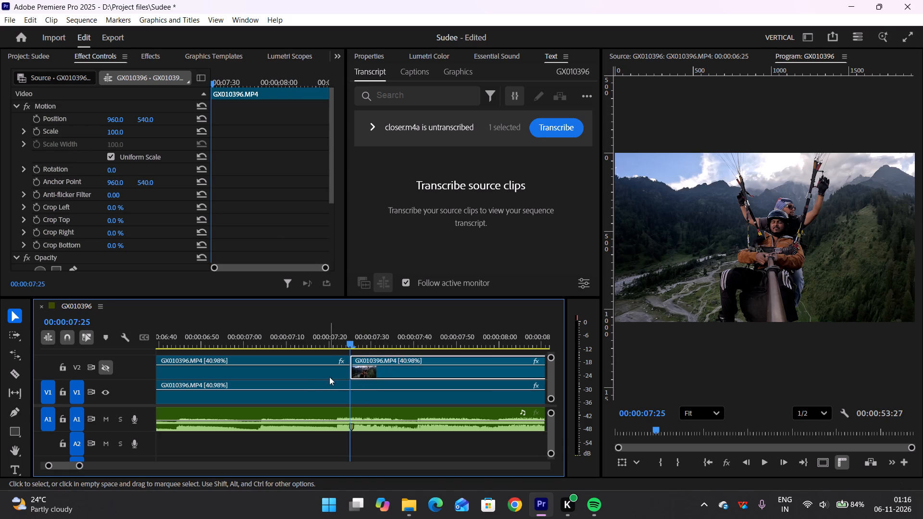
{"action": "left_click", "coordinate": [312, 371]}
{"action": "key", "text": "BackSpace"}
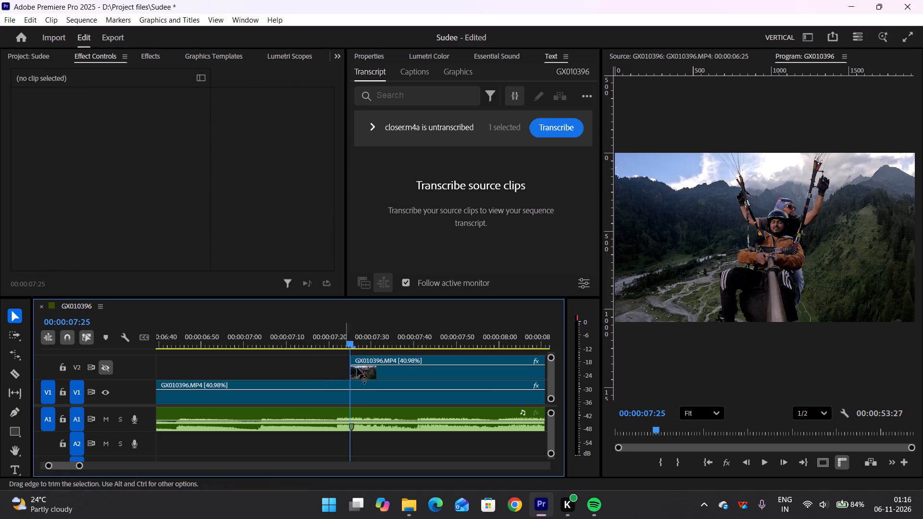
{"action": "key", "text": "c"}
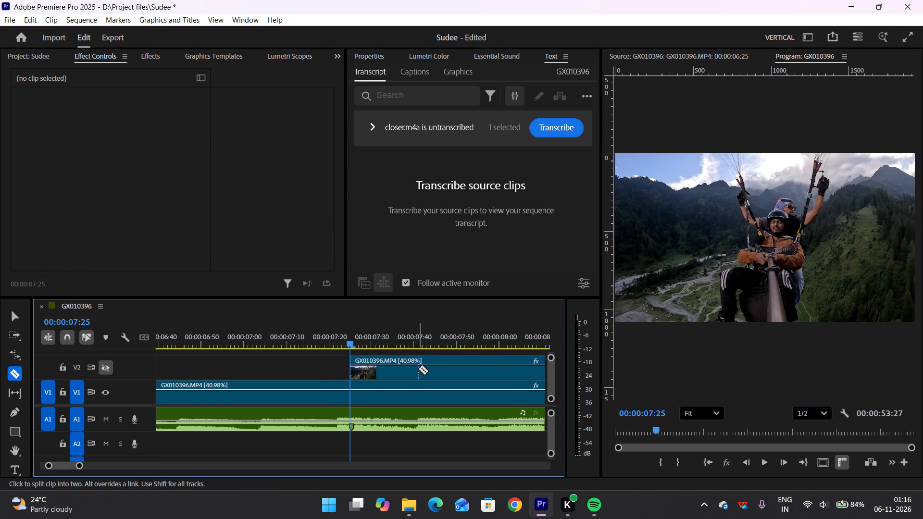
{"action": "left_click", "coordinate": [418, 369]}
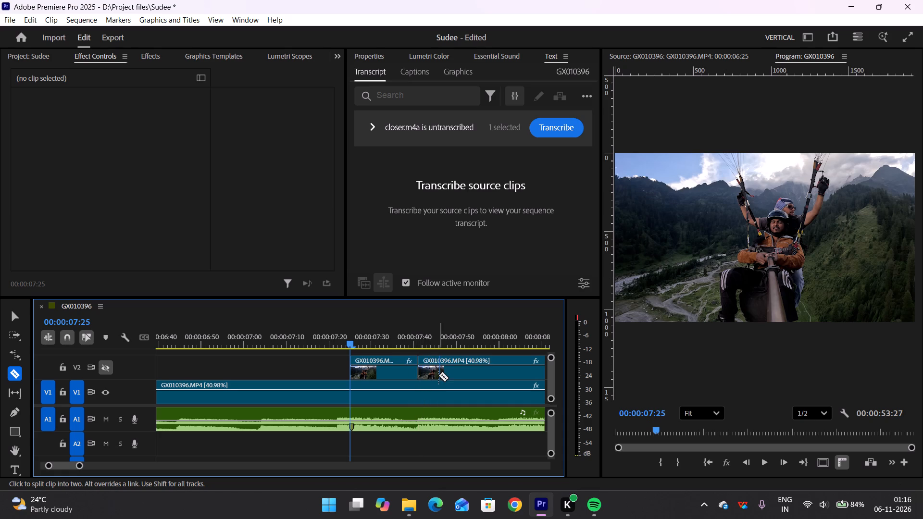
{"action": "key", "text": "v"}
{"action": "left_click", "coordinate": [441, 373]}
{"action": "key", "text": "BackSpace"}
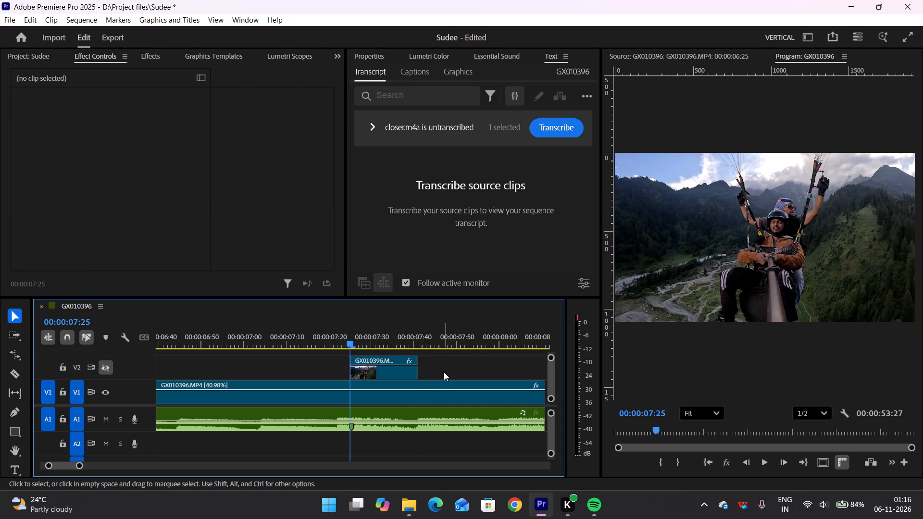
Add a rectangular opacity mask to the V2 slice and enlarge it around the front rider's head and upper body.
{"action": "left_click", "coordinate": [391, 369]}
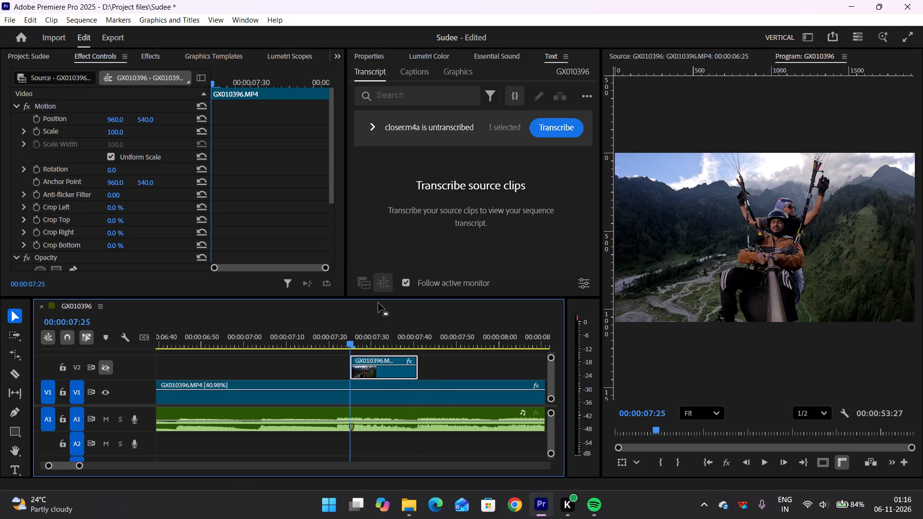
{"action": "scroll", "coordinate": [67, 196], "scroll_direction": "down", "scroll_amount": 8}
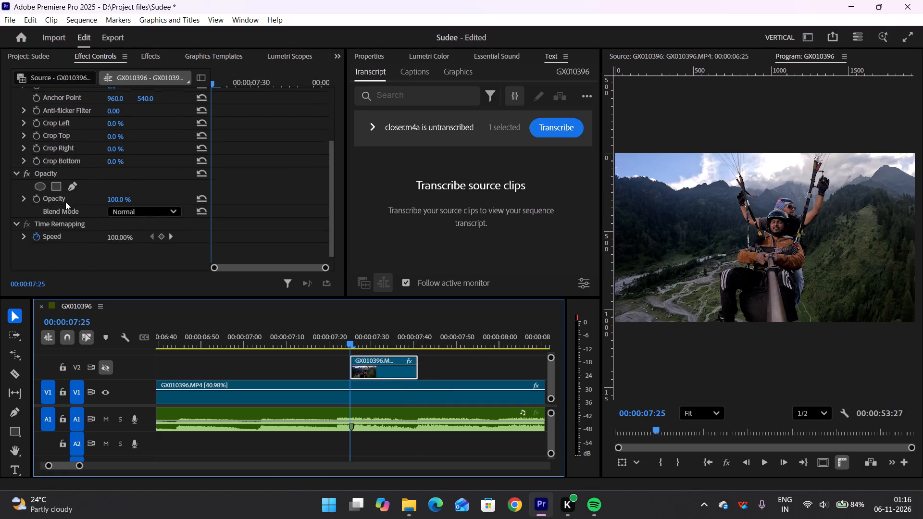
{"action": "left_click", "coordinate": [54, 173]}
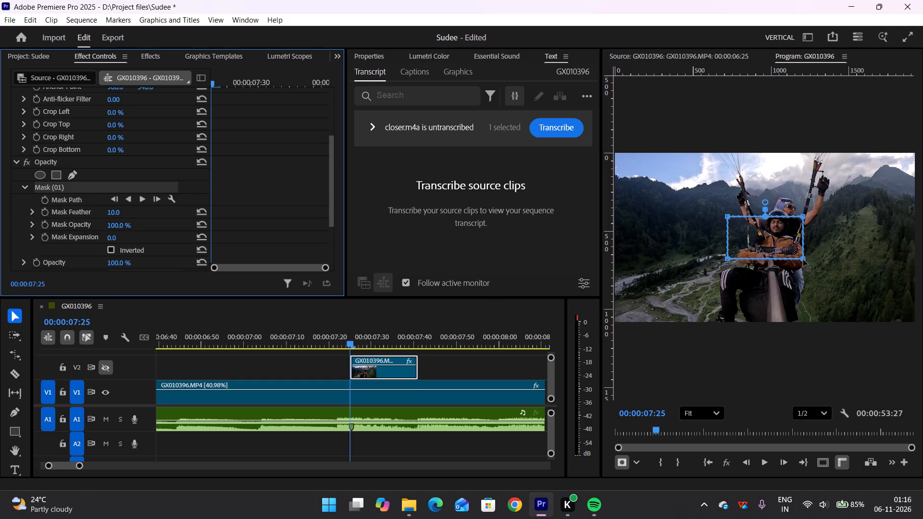
{"action": "left_click_drag", "start_coordinate": [809, 264], "coordinate": [812, 269], "text": "shift"}
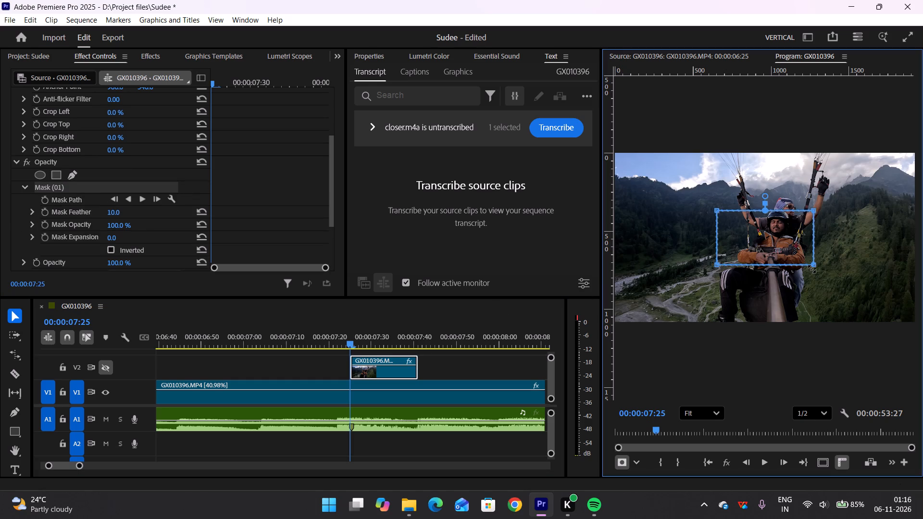
{"action": "left_click_drag", "start_coordinate": [812, 269], "coordinate": [816, 272], "text": "shift"}
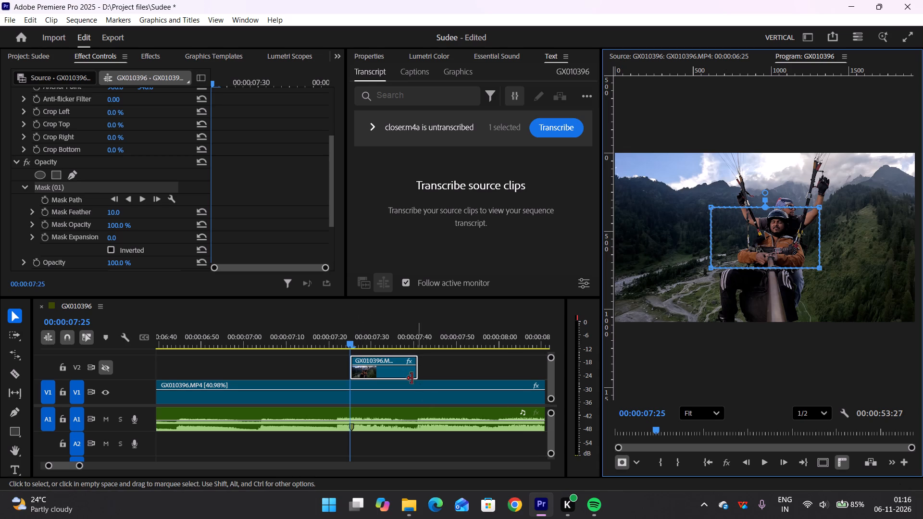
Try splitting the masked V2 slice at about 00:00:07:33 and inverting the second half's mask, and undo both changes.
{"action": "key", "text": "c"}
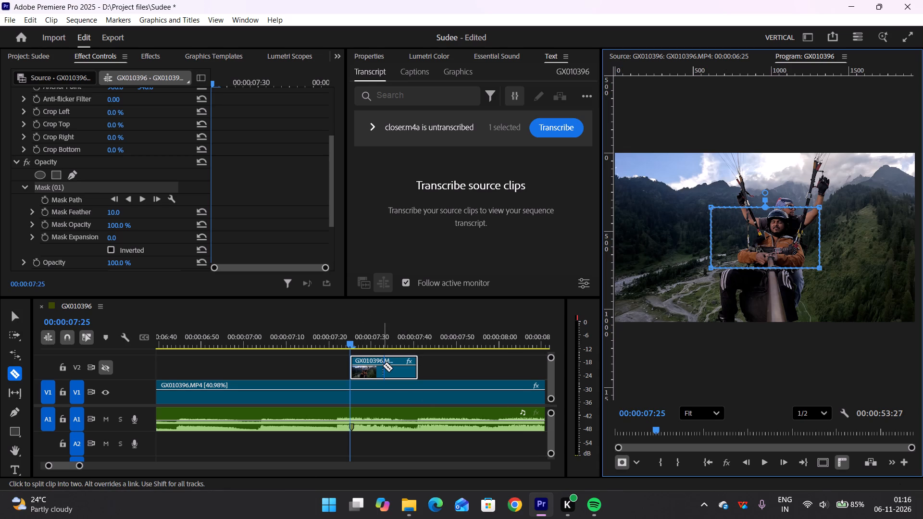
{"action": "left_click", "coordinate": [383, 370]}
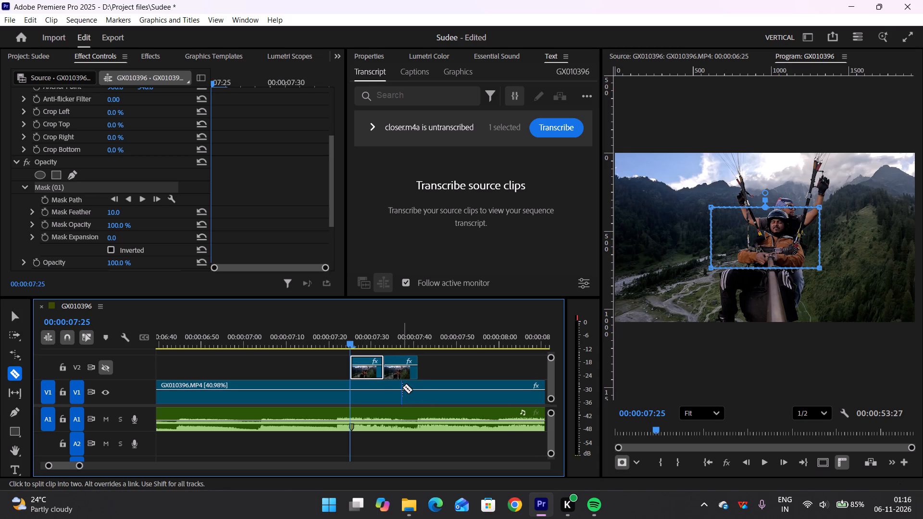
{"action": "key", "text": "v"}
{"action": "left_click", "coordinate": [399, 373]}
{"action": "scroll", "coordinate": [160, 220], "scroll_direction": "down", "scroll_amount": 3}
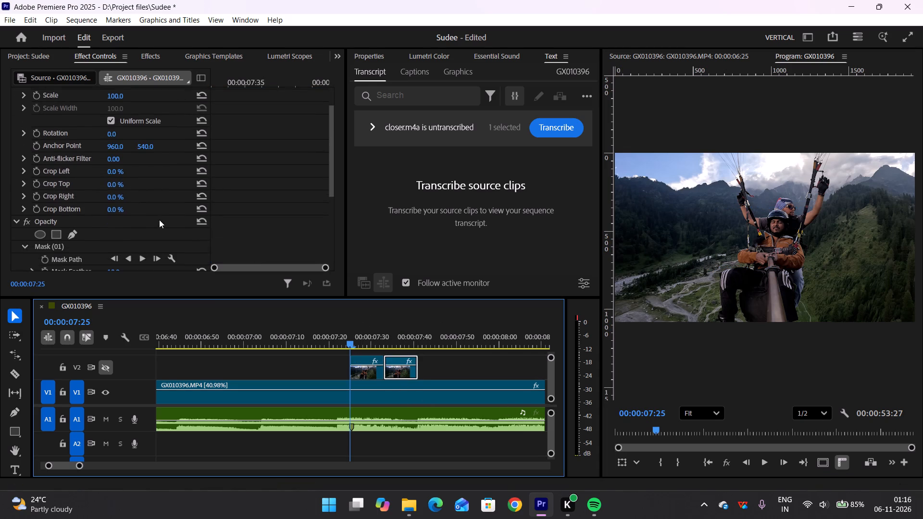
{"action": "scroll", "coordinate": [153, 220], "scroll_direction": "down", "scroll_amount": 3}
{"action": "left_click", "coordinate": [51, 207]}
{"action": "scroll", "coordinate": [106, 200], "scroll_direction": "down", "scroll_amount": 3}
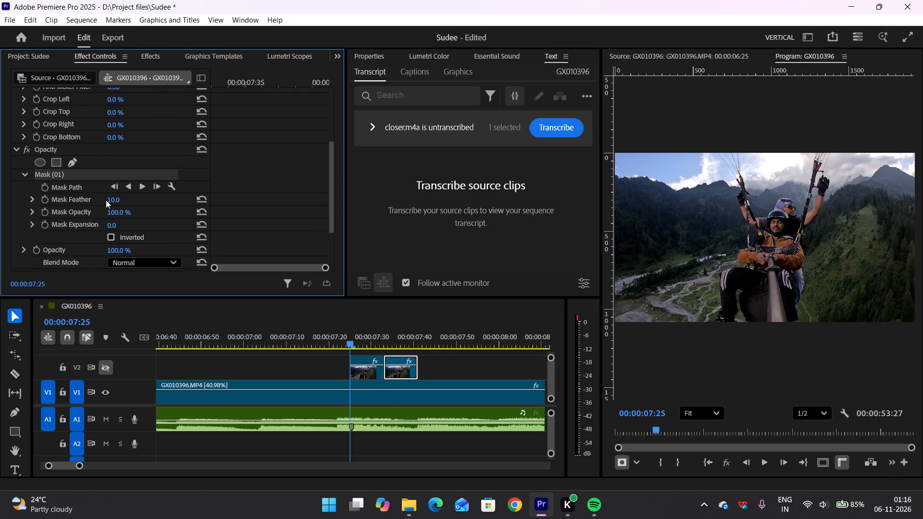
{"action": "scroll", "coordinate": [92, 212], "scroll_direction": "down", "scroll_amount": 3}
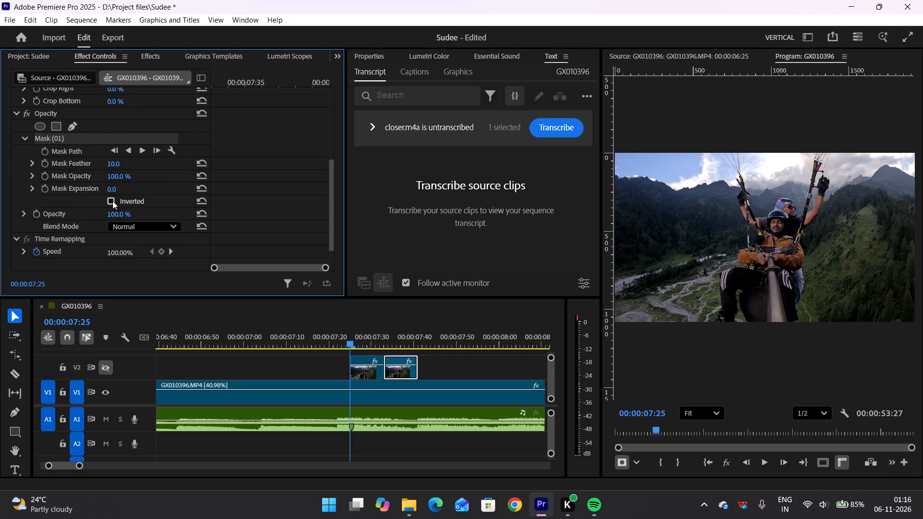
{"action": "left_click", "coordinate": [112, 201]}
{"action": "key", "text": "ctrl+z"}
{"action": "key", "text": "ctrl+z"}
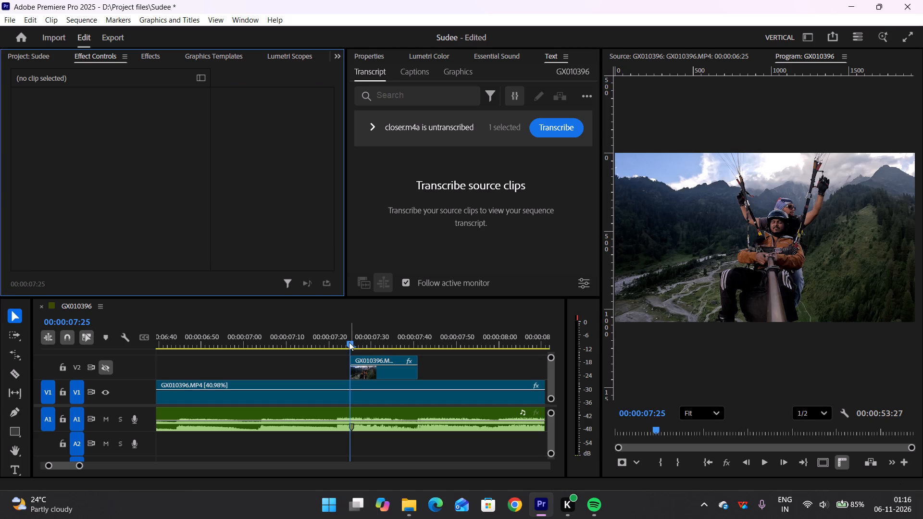
Play the sequence from the V2 slice and examine the slice's mask frame at 00:00:07:28.
{"action": "left_click_drag", "start_coordinate": [349, 342], "coordinate": [362, 346]}
{"action": "key", "text": "space"}
{"action": "key", "text": "space"}
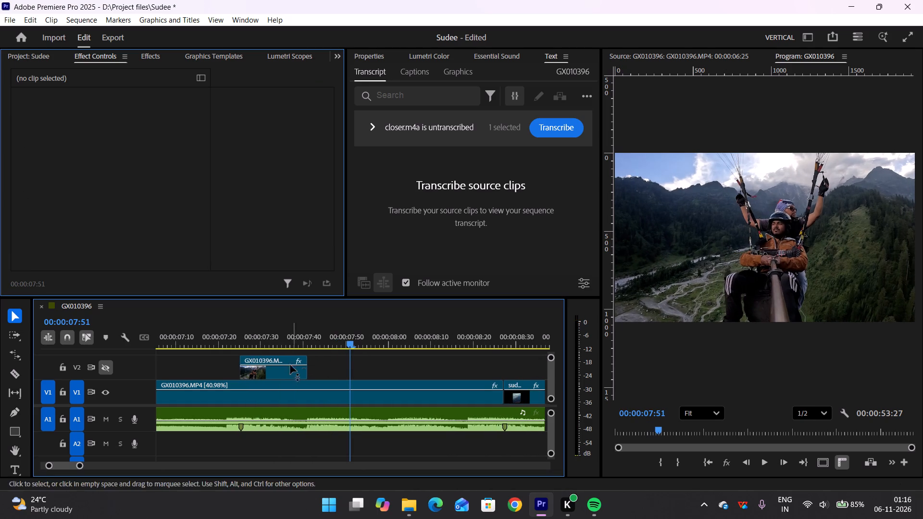
{"action": "left_click", "coordinate": [257, 345]}
{"action": "left_click", "coordinate": [279, 365]}
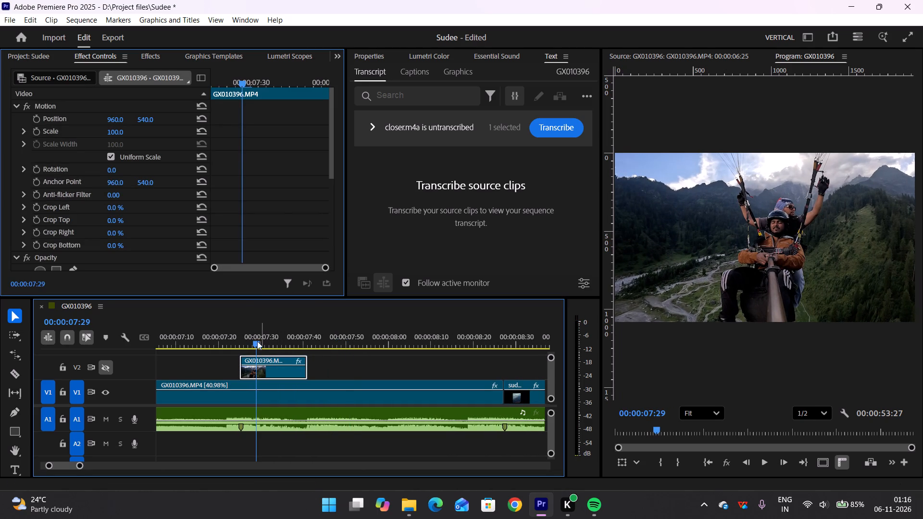
{"action": "scroll", "coordinate": [71, 168], "scroll_direction": "down", "scroll_amount": 8}
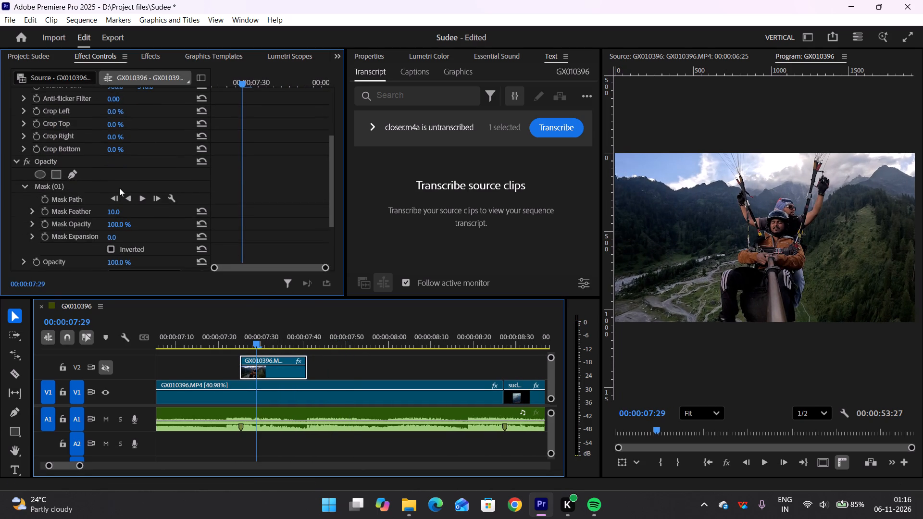
{"action": "left_click", "coordinate": [64, 187]}
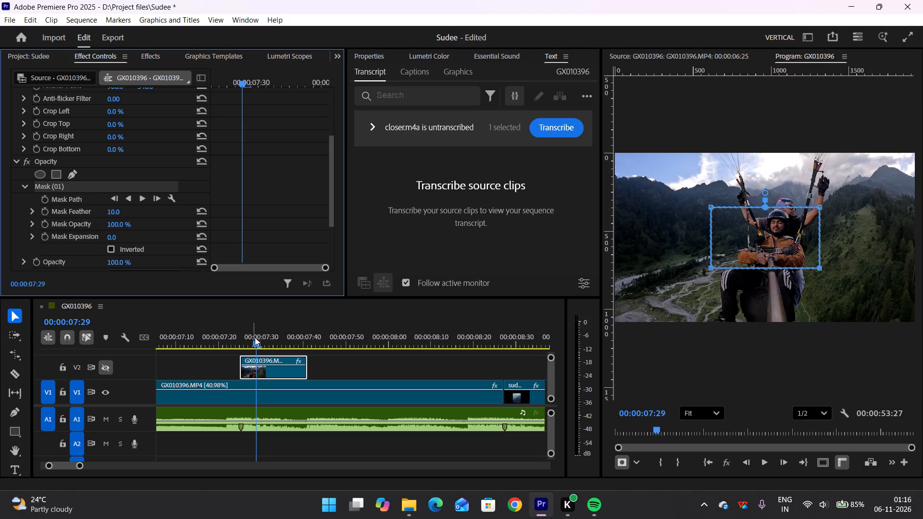
{"action": "left_click", "coordinate": [254, 340]}
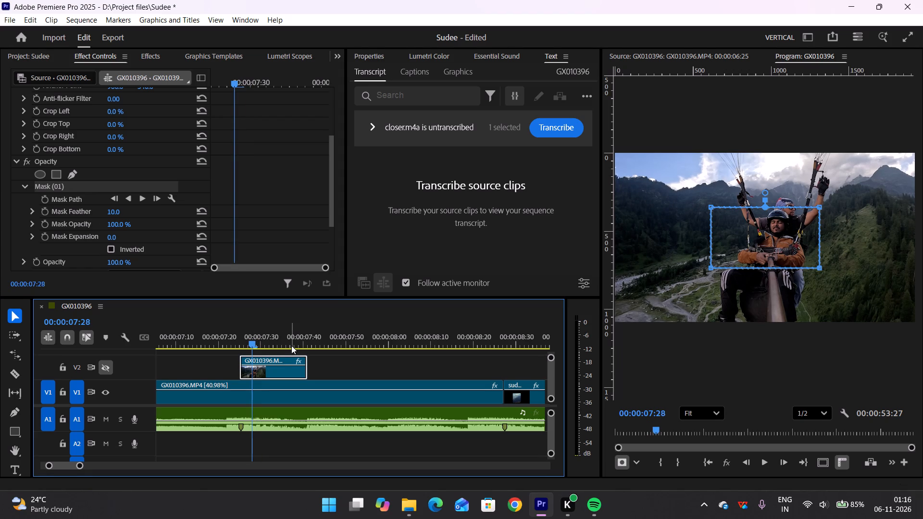
Search the effects for "inver" and apply the Invert video effect from Channel to the masked V2 slice.
{"action": "scroll", "coordinate": [146, 216], "scroll_direction": "up", "scroll_amount": 6}
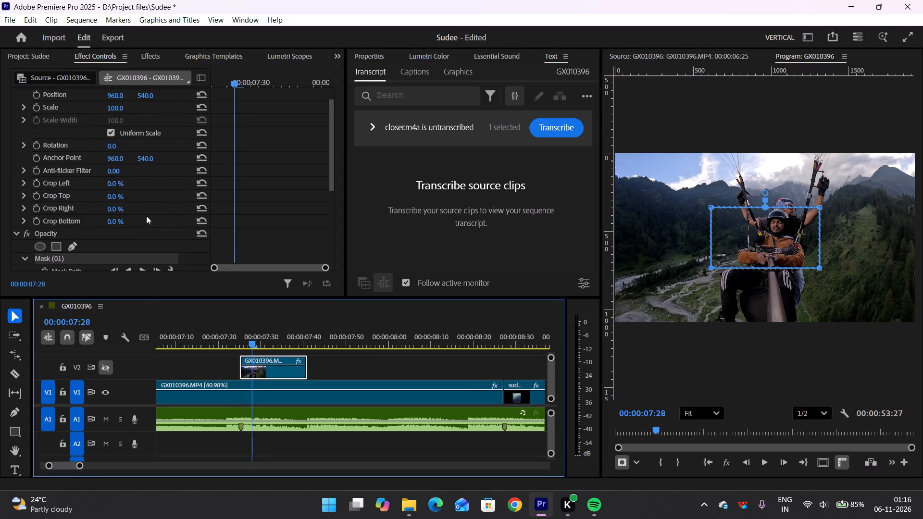
{"action": "scroll", "coordinate": [146, 216], "scroll_direction": "up", "scroll_amount": 4}
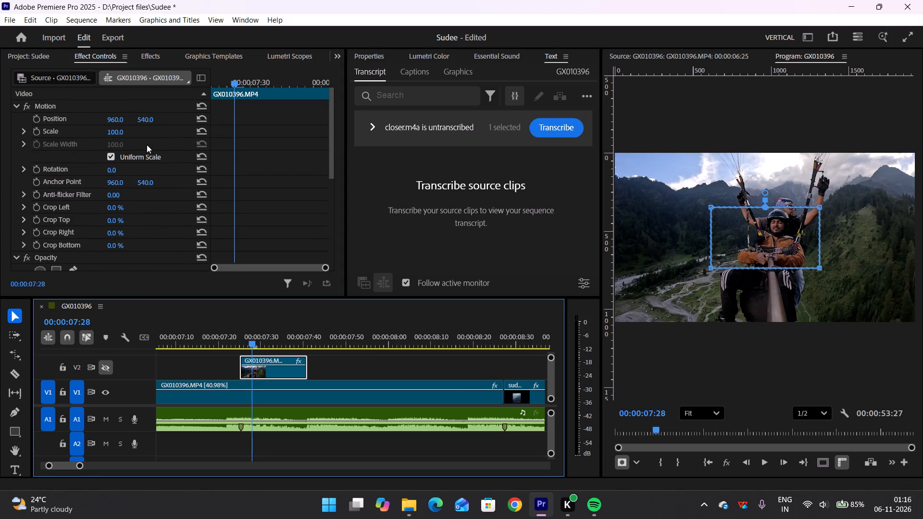
{"action": "scroll", "coordinate": [132, 88], "scroll_direction": "up", "scroll_amount": 1}
{"action": "left_click", "coordinate": [145, 55]}
{"action": "left_click", "coordinate": [80, 72]}
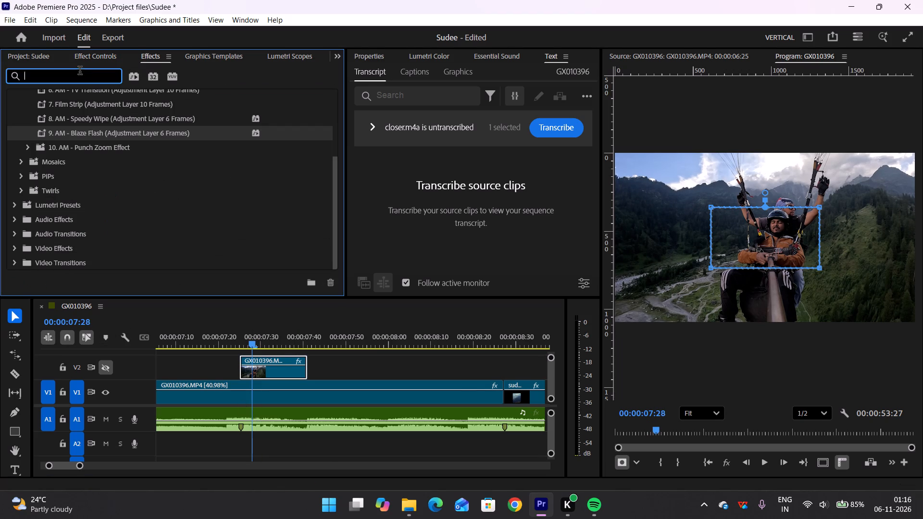
{"action": "type", "text": "in"}
{"action": "type", "text": "ver"}
{"action": "left_click_drag", "start_coordinate": [64, 209], "coordinate": [107, 240]}
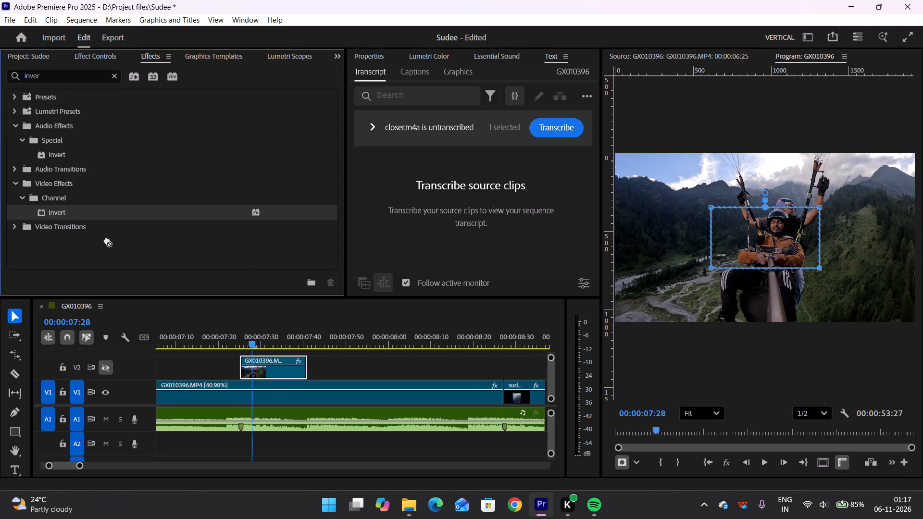
{"action": "left_click_drag", "start_coordinate": [107, 240], "coordinate": [272, 368]}
Show the slice's Invert effect settings and turn the V2 track's output back on to preview the masked inversion.
{"action": "left_click", "coordinate": [37, 52]}
{"action": "left_click", "coordinate": [89, 60]}
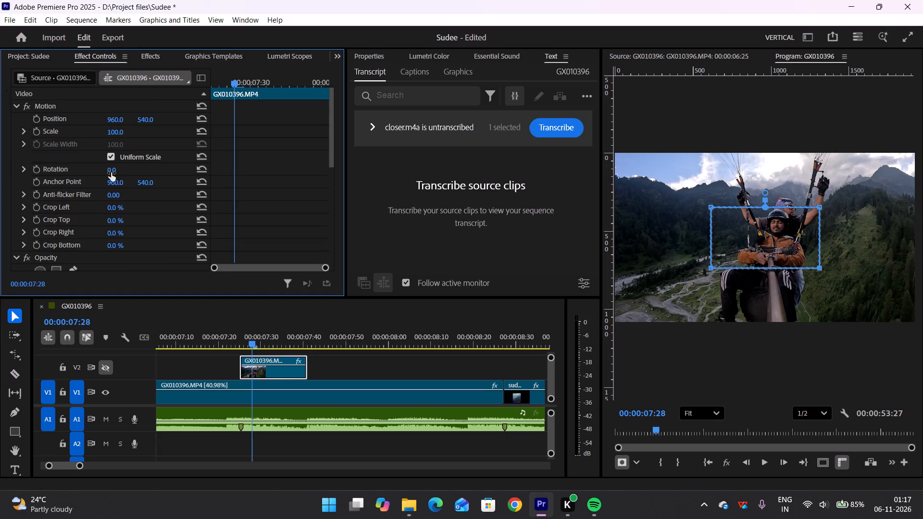
{"action": "scroll", "coordinate": [104, 181], "scroll_direction": "down", "scroll_amount": 20}
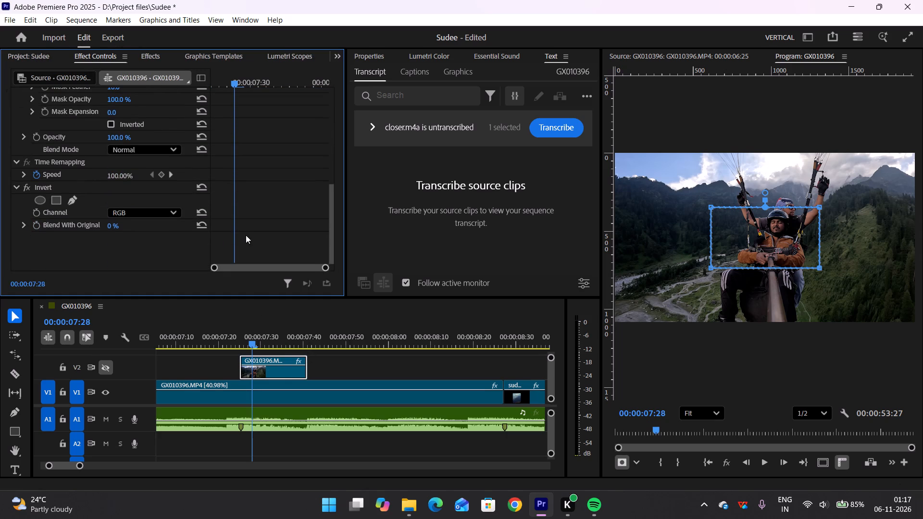
{"action": "left_click", "coordinate": [109, 364]}
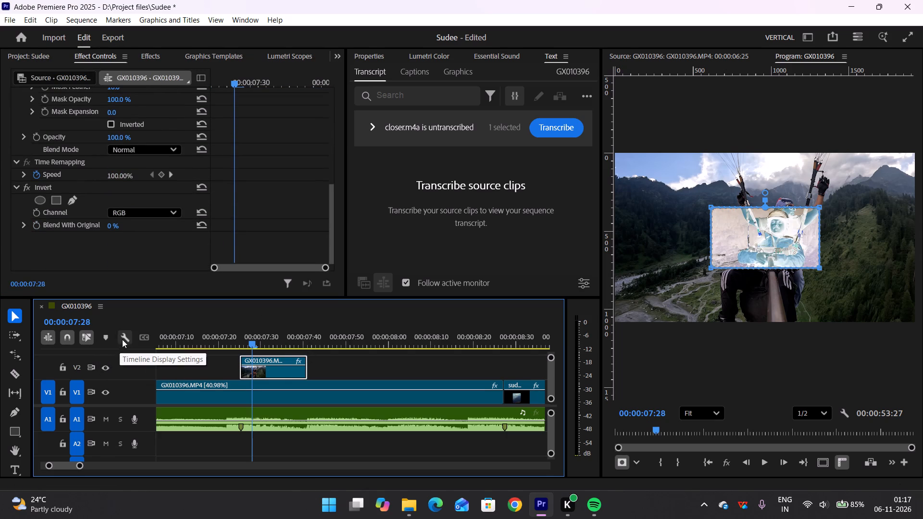
Set the Invert effect's channel to Red and try Blend With Original up to 86%, bringing it back down.
{"action": "left_click", "coordinate": [127, 206]}
{"action": "left_click", "coordinate": [137, 212]}
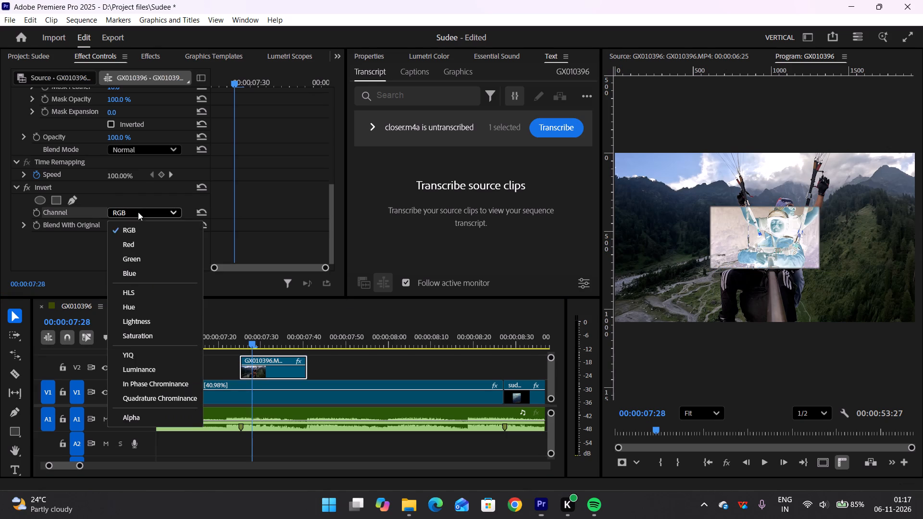
{"action": "left_click", "coordinate": [157, 248]}
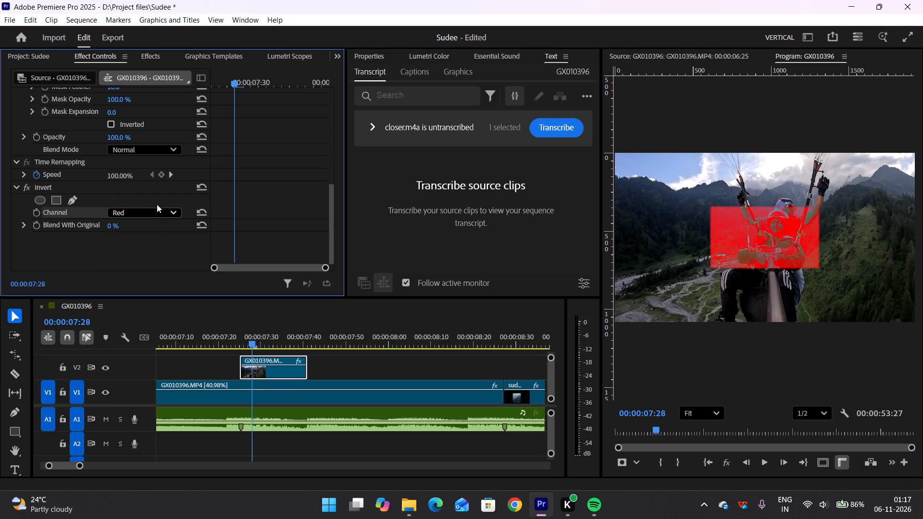
{"action": "left_click_drag", "start_coordinate": [115, 224], "coordinate": [156, 218]}
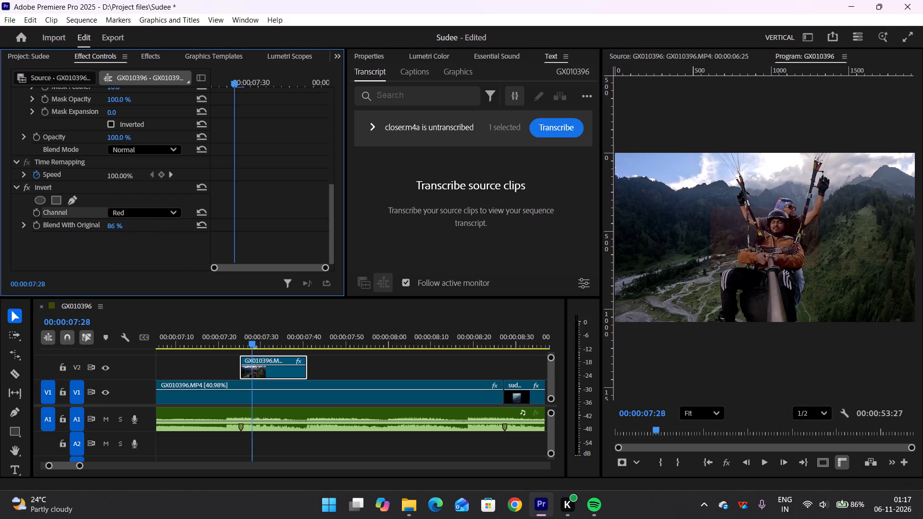
{"action": "left_click_drag", "start_coordinate": [156, 218], "coordinate": [73, 243]}
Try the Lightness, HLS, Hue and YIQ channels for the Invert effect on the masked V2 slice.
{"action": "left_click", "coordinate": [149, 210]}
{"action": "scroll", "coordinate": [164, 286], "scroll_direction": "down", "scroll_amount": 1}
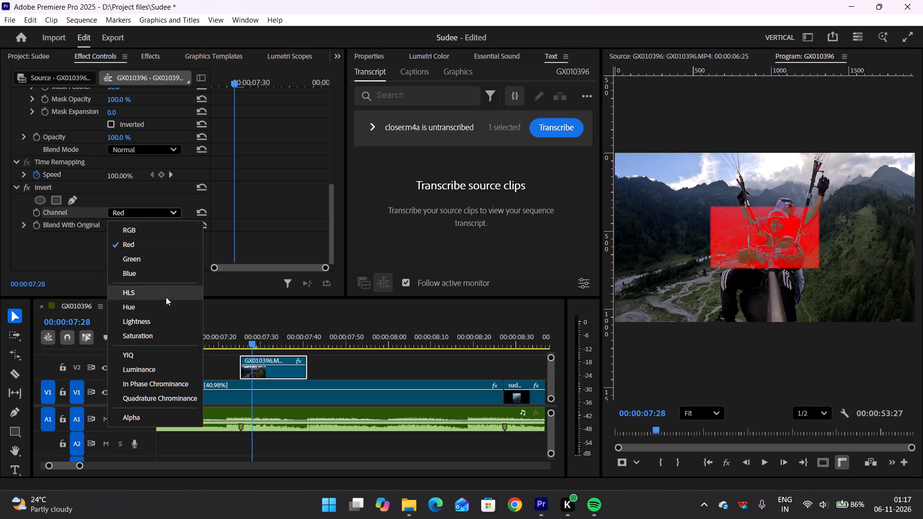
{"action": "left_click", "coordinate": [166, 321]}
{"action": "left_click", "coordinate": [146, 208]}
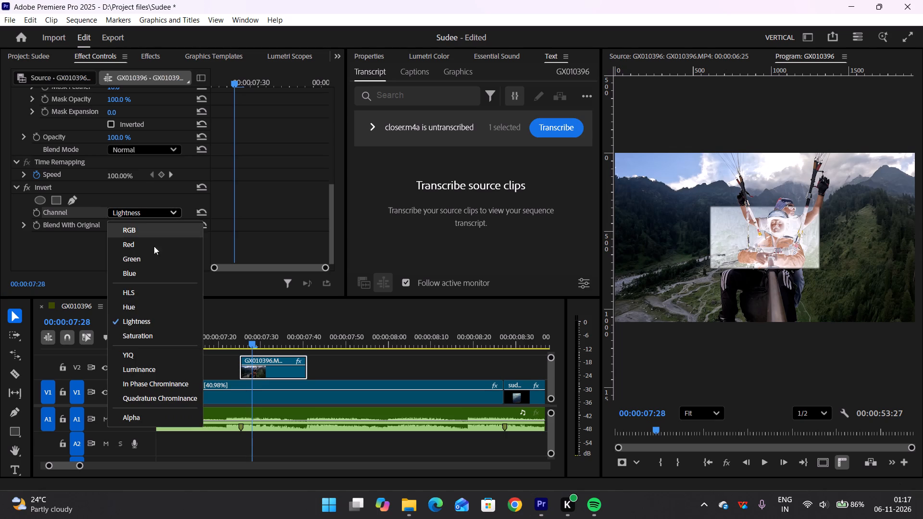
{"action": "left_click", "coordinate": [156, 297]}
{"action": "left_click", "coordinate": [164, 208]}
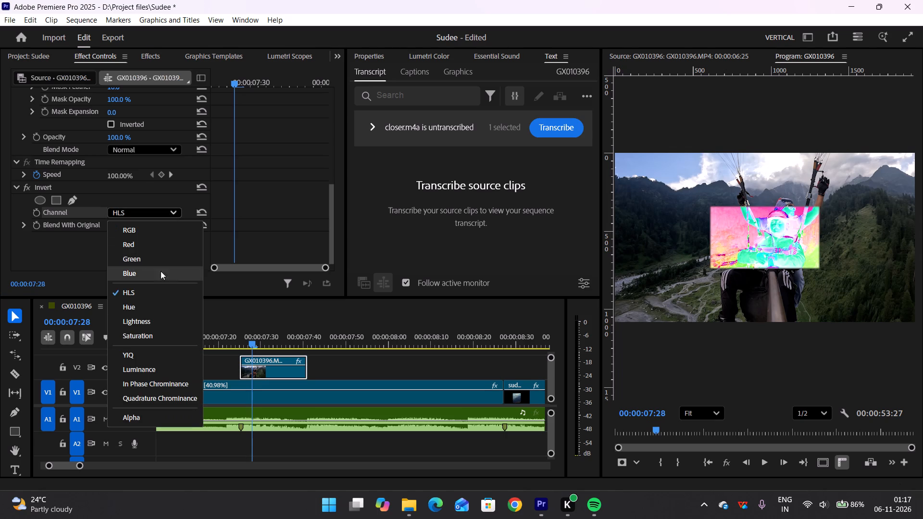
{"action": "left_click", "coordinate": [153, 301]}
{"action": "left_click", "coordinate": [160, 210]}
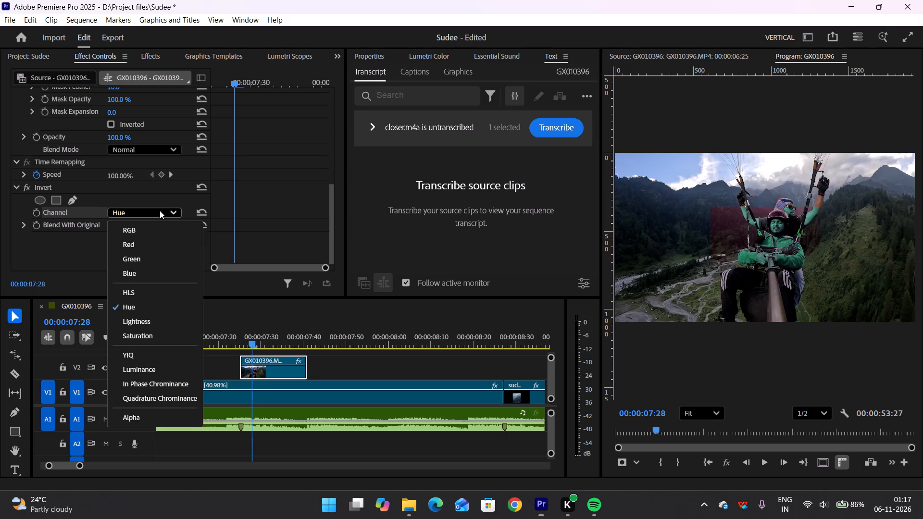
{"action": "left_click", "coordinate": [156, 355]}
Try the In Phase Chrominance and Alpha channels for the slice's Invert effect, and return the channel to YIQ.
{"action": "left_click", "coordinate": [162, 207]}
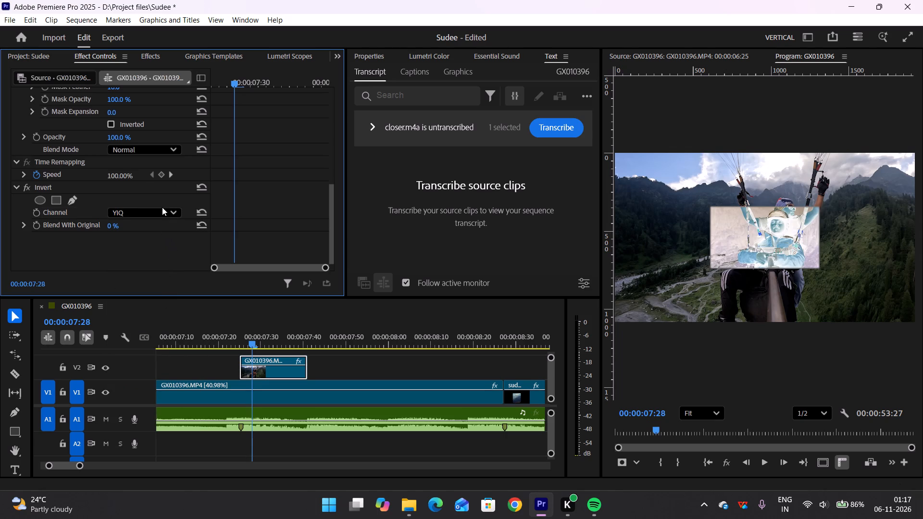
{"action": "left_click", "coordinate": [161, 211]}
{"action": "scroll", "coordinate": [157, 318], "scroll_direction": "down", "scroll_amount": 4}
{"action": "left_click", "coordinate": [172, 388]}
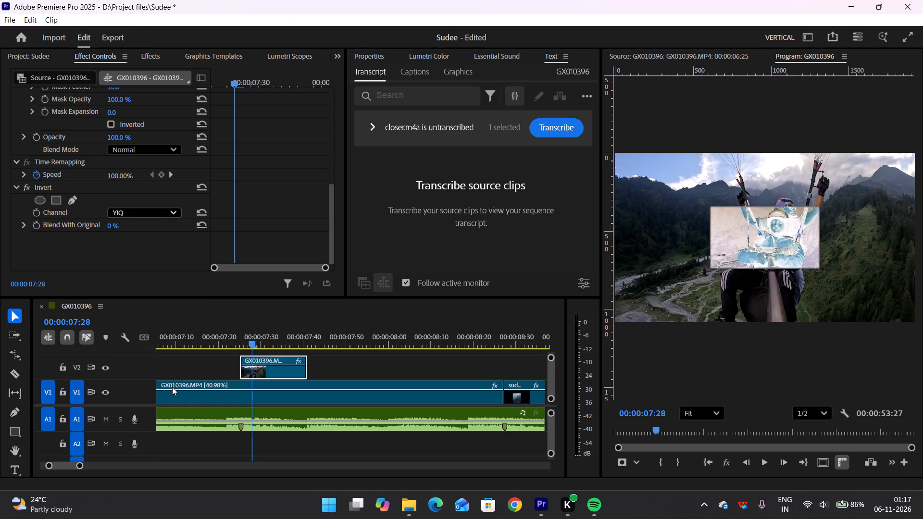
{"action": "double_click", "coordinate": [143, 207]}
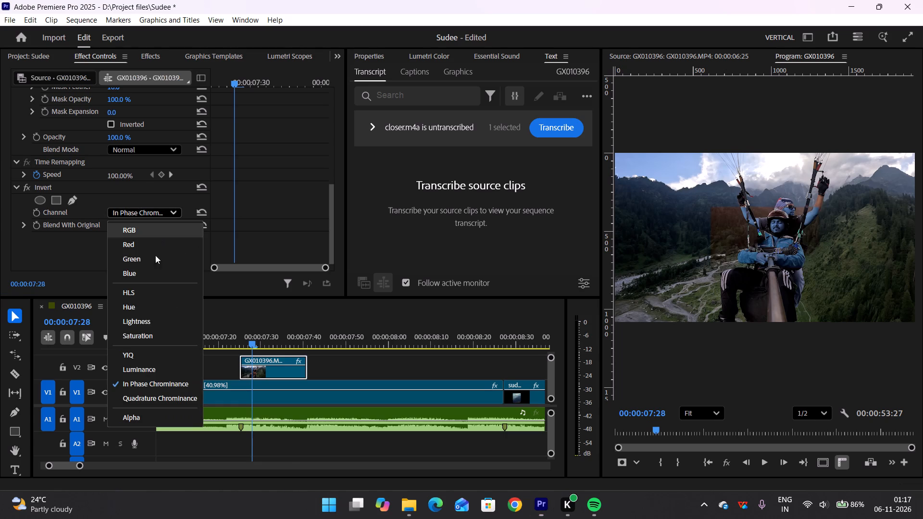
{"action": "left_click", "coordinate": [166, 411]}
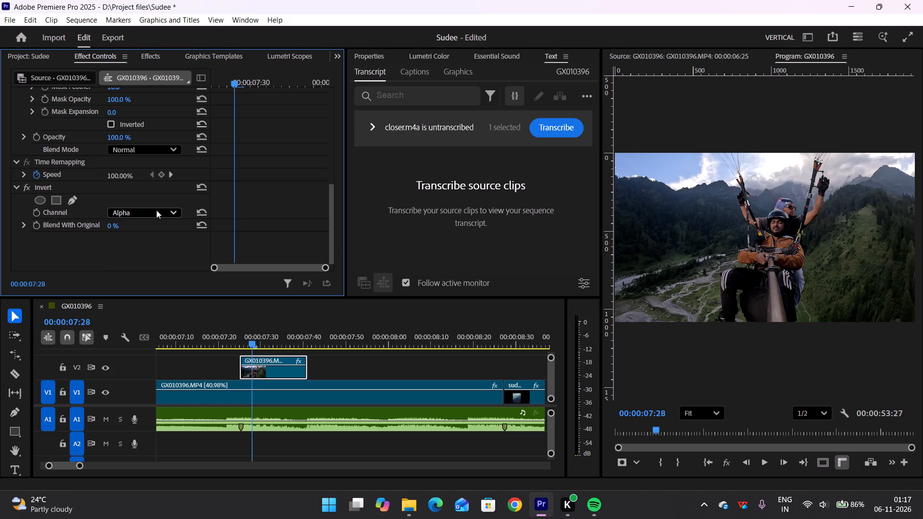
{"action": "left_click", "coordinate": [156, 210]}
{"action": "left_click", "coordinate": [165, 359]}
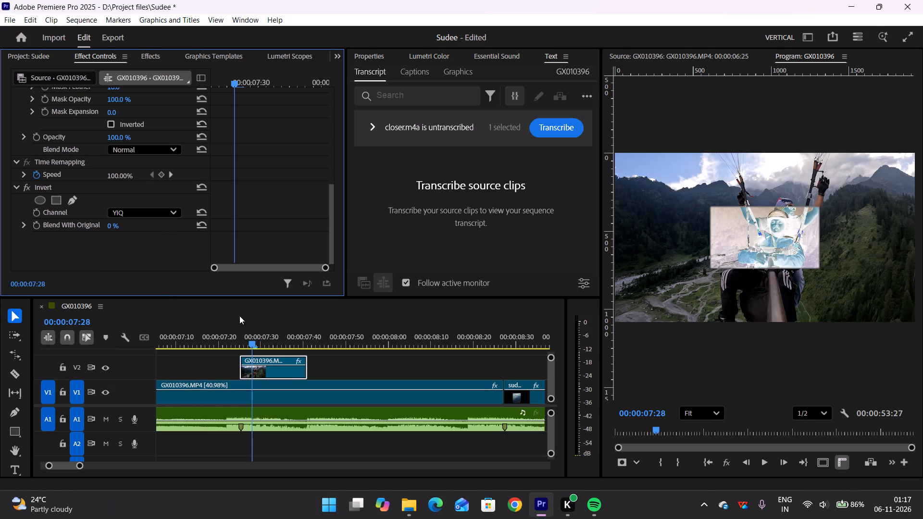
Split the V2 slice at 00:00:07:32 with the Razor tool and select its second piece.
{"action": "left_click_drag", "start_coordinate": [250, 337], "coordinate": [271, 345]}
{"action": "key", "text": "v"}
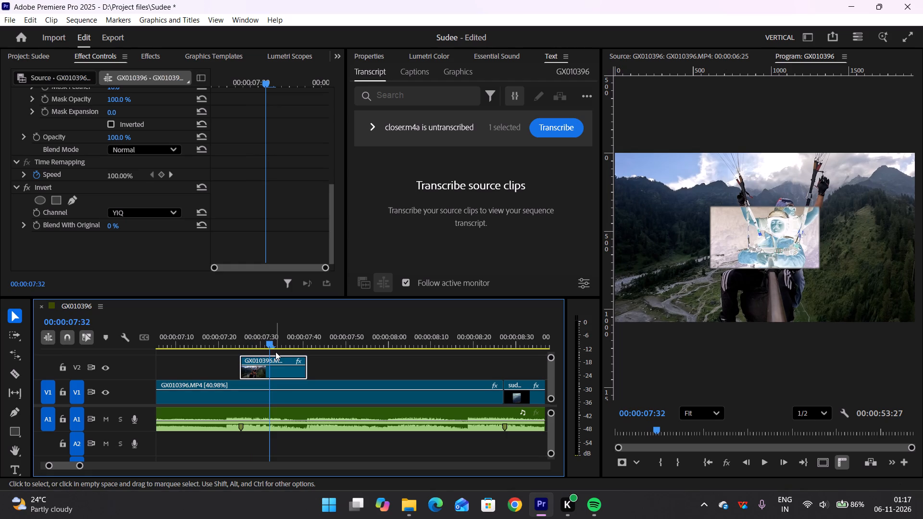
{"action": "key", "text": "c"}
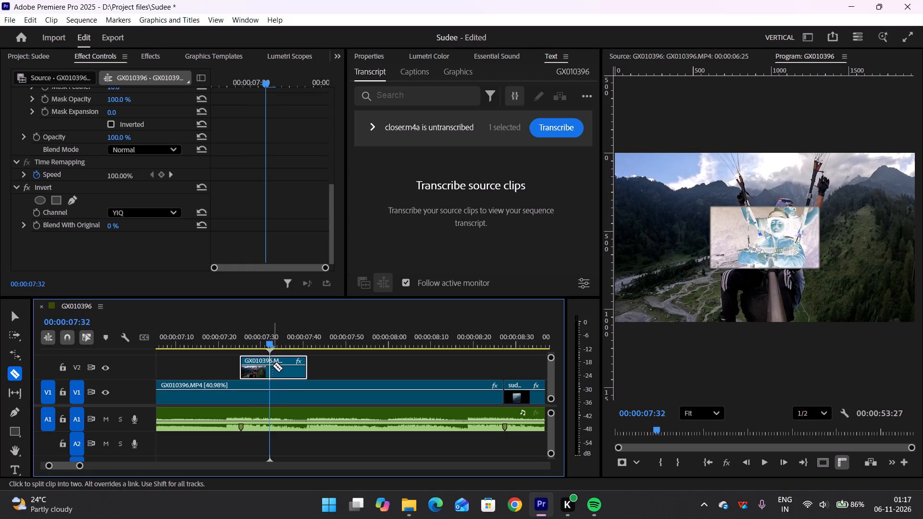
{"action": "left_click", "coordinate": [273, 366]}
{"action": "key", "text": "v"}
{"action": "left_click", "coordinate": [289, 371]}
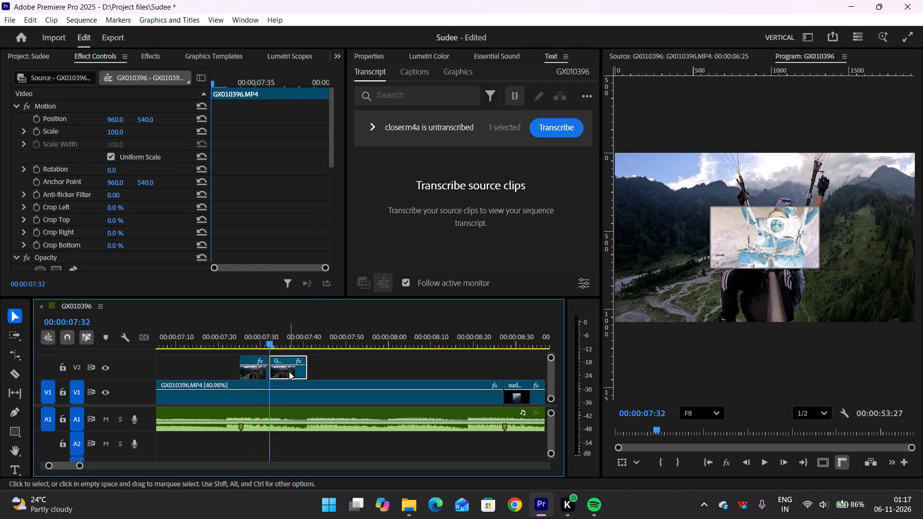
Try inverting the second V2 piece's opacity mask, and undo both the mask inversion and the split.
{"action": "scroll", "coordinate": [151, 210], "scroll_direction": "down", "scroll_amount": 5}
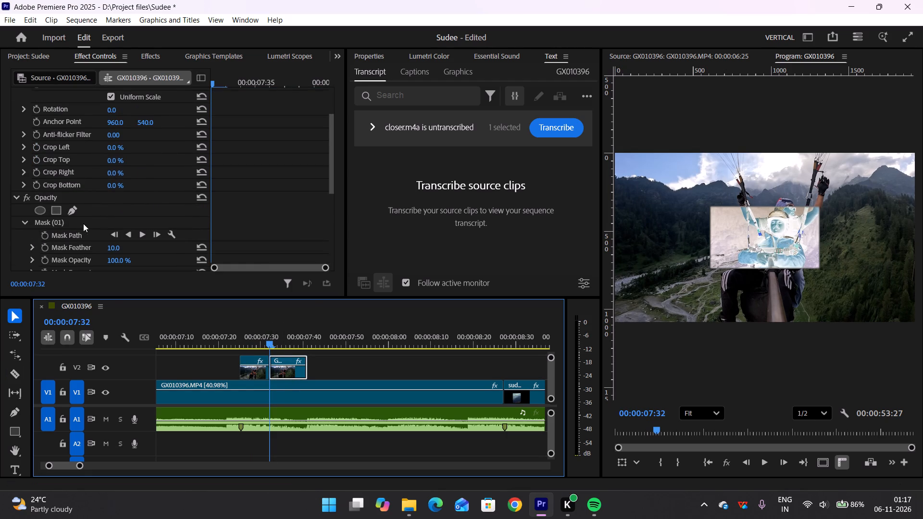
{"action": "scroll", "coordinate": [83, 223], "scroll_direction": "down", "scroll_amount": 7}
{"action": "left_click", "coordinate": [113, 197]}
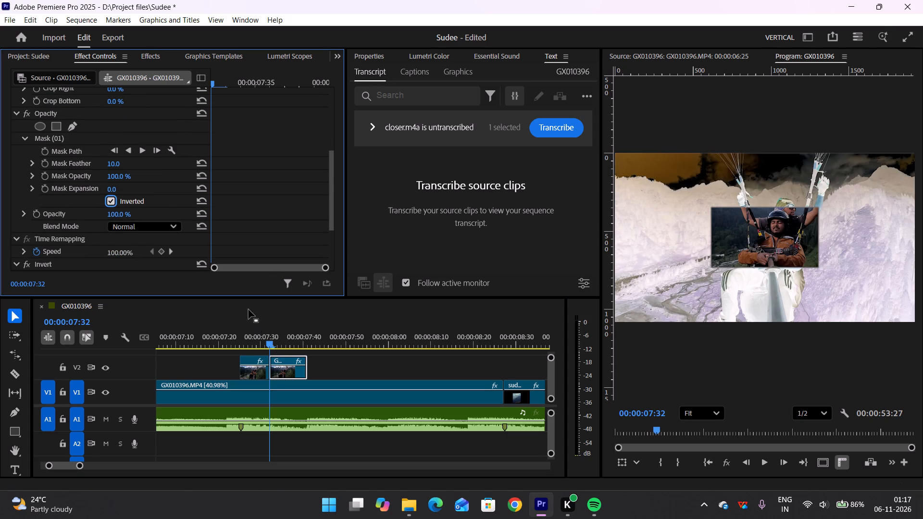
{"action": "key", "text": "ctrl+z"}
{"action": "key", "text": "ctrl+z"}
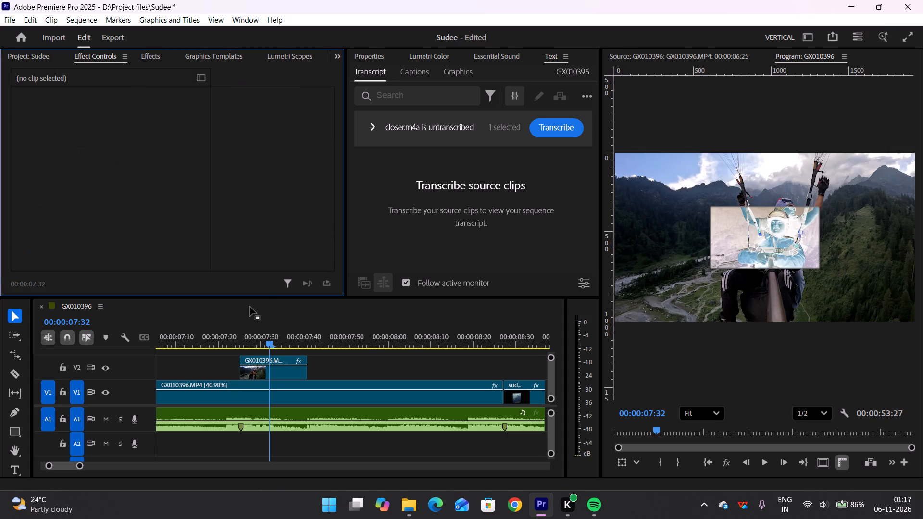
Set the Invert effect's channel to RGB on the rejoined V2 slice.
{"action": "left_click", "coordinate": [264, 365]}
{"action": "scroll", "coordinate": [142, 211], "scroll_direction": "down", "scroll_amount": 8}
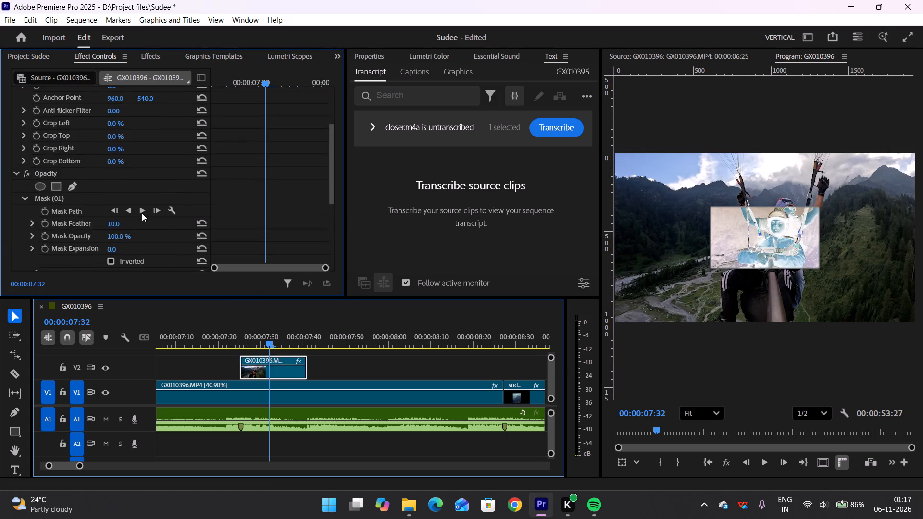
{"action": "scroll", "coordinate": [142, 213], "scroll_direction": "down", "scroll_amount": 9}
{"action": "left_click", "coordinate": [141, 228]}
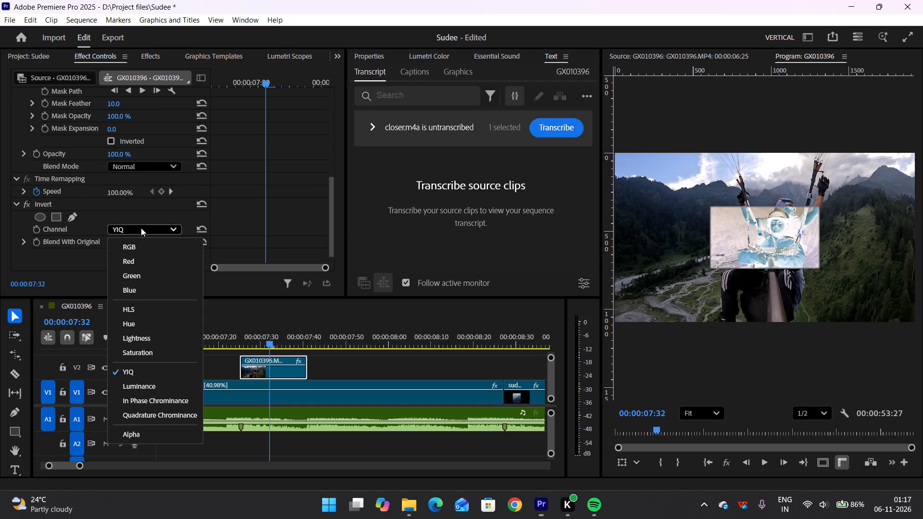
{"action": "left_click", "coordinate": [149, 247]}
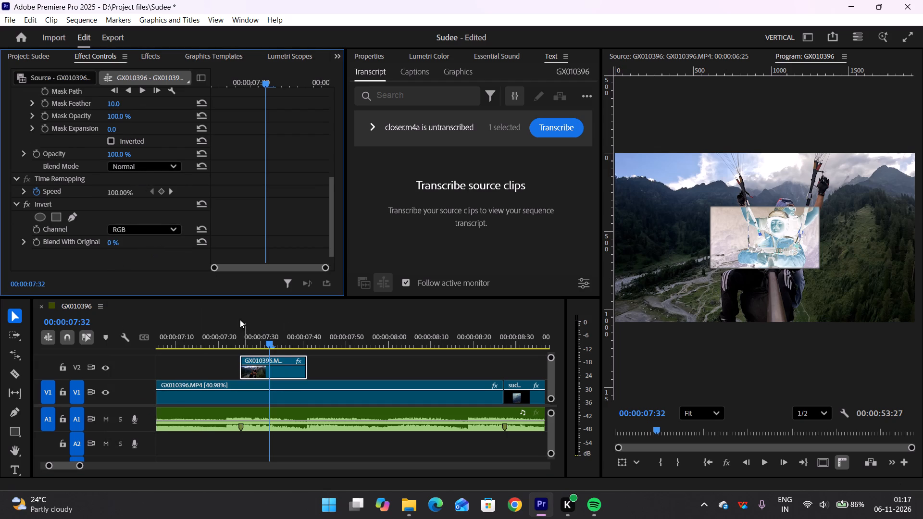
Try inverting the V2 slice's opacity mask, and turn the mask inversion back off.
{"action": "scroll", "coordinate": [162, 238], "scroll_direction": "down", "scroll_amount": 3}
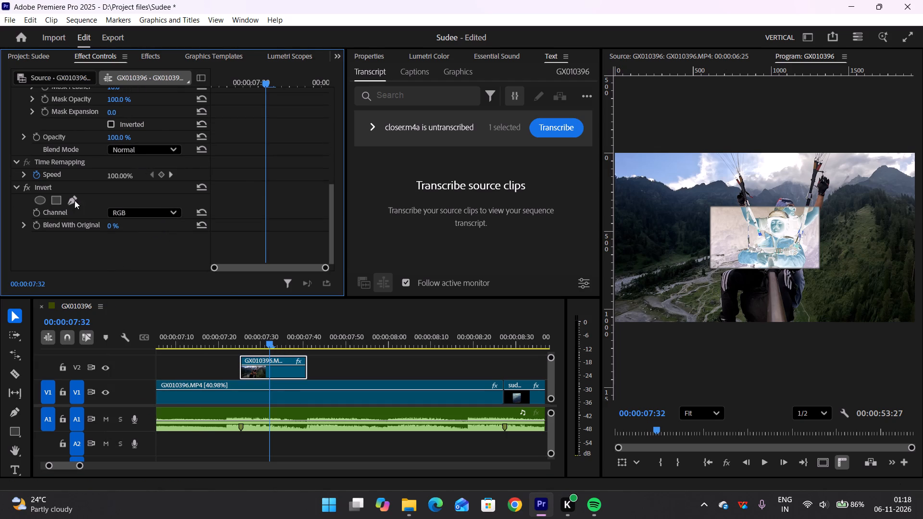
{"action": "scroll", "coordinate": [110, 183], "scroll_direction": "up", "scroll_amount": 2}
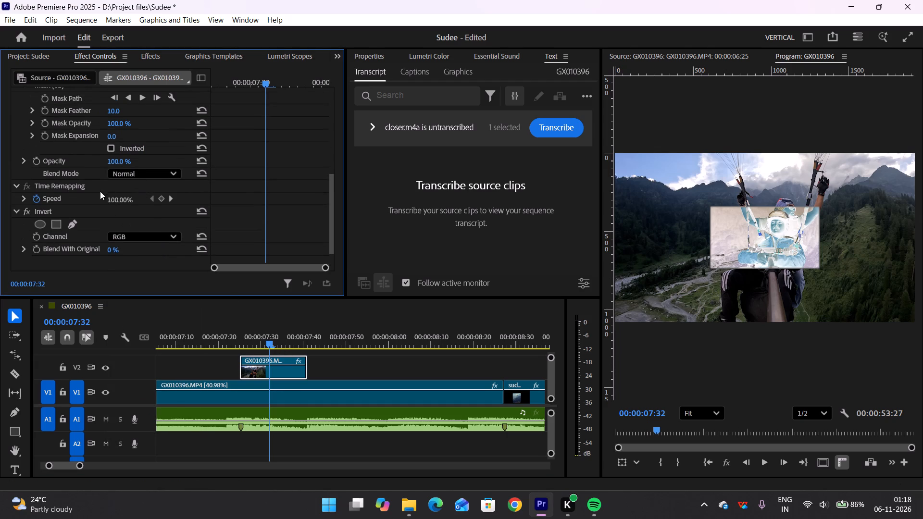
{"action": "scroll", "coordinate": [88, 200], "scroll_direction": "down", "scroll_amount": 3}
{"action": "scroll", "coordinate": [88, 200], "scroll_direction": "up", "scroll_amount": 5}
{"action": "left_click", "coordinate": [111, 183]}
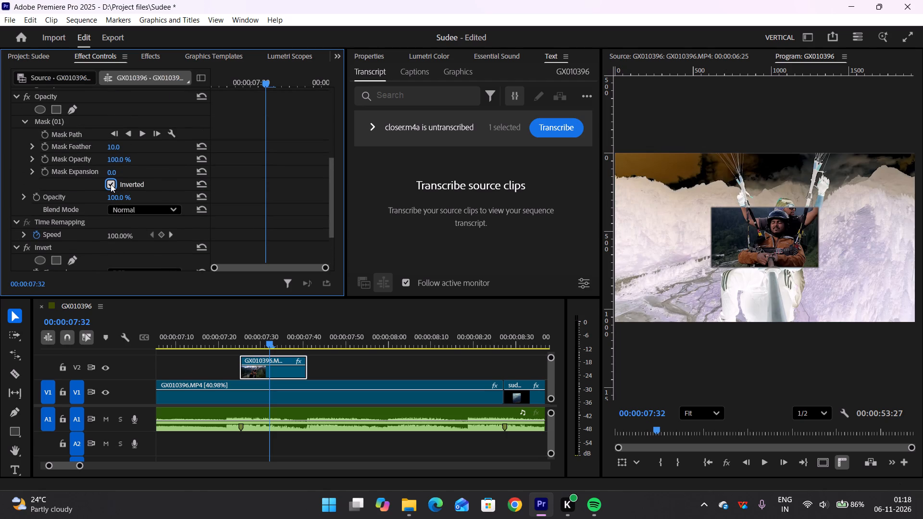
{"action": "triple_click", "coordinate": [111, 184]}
Set the channel of the V2 slice's Invert effect to Red.
{"action": "scroll", "coordinate": [142, 220], "scroll_direction": "down", "scroll_amount": 2}
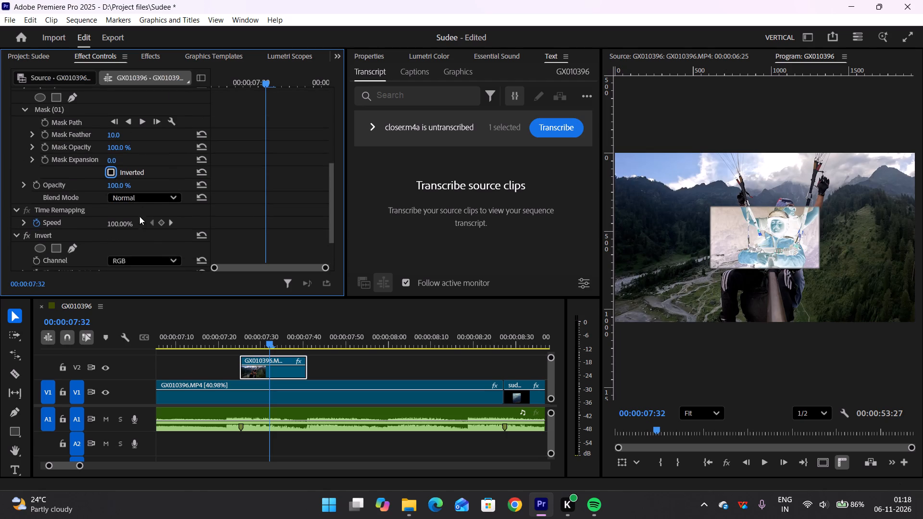
{"action": "left_click", "coordinate": [155, 239]}
{"action": "left_click", "coordinate": [155, 250]}
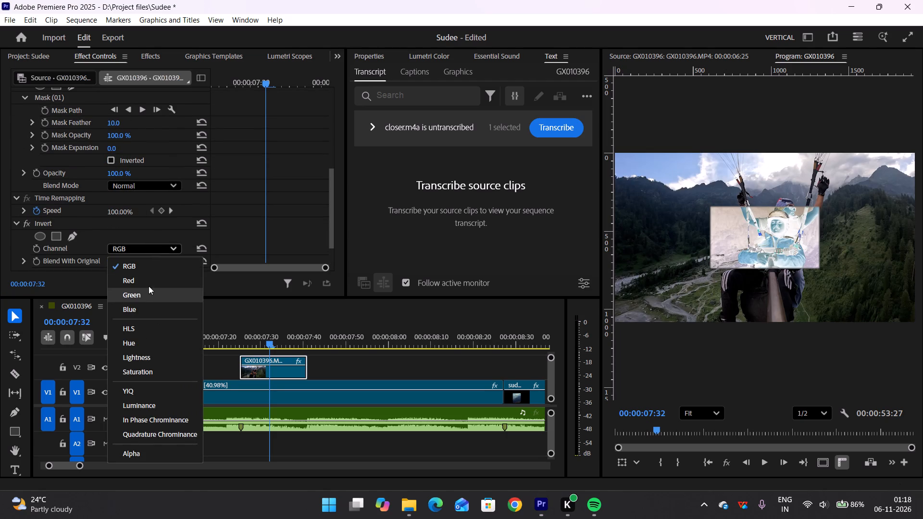
{"action": "left_click", "coordinate": [147, 284]}
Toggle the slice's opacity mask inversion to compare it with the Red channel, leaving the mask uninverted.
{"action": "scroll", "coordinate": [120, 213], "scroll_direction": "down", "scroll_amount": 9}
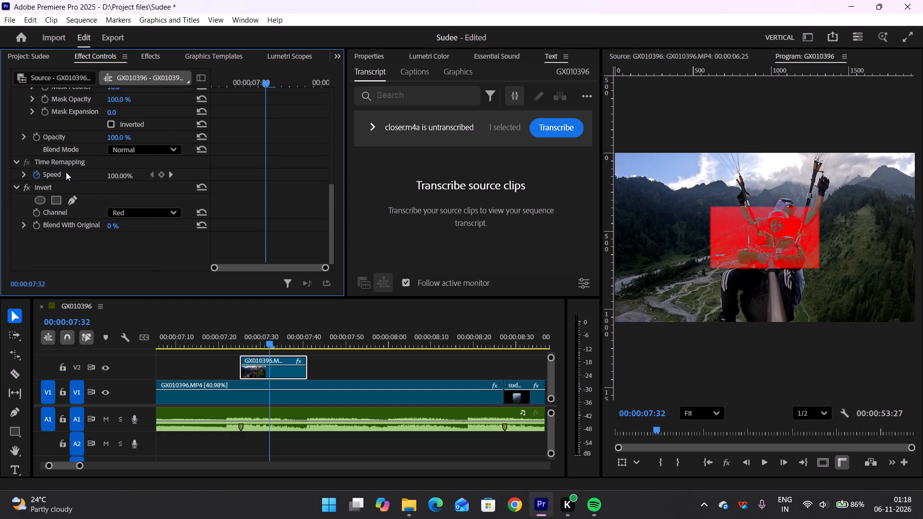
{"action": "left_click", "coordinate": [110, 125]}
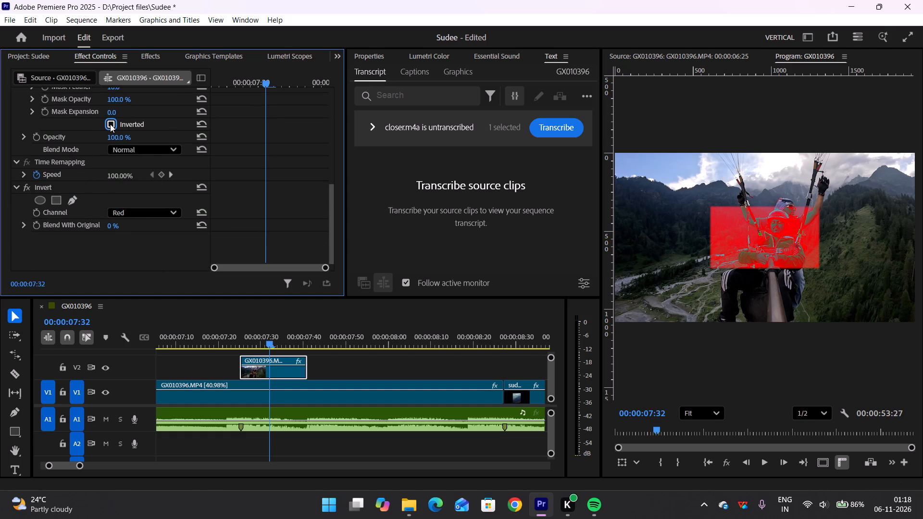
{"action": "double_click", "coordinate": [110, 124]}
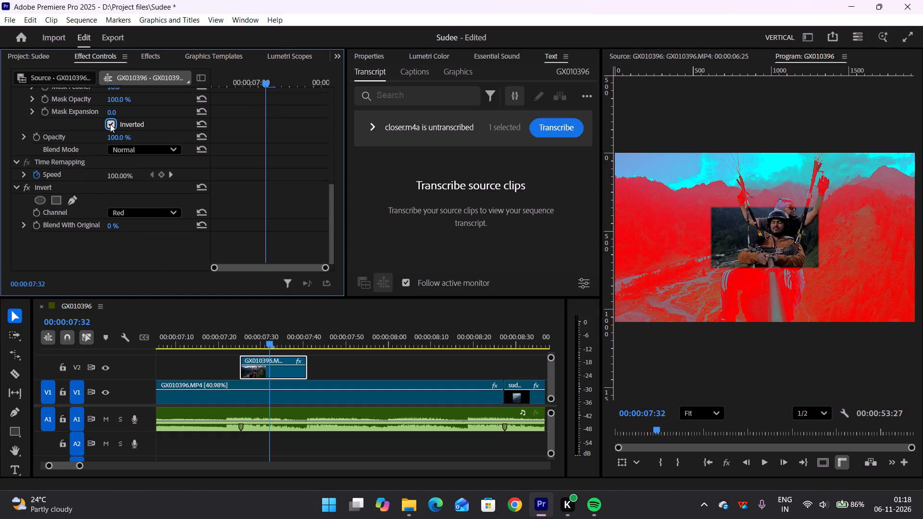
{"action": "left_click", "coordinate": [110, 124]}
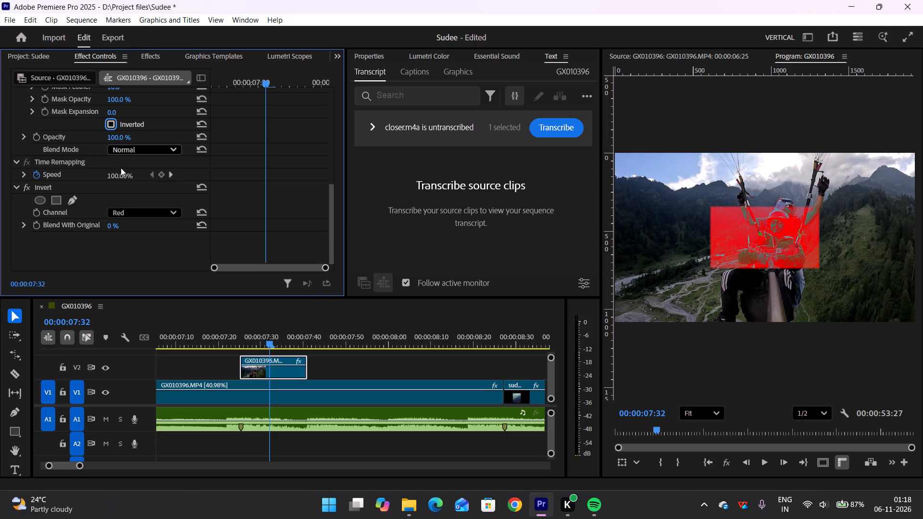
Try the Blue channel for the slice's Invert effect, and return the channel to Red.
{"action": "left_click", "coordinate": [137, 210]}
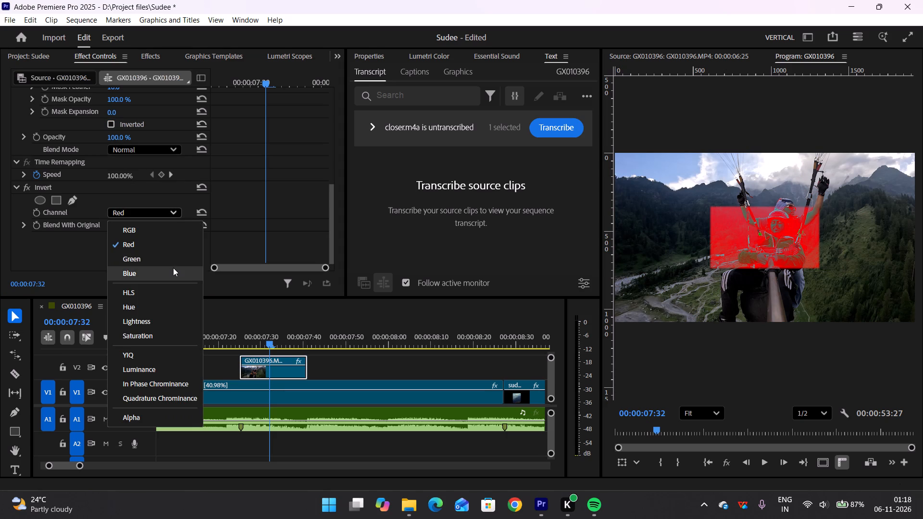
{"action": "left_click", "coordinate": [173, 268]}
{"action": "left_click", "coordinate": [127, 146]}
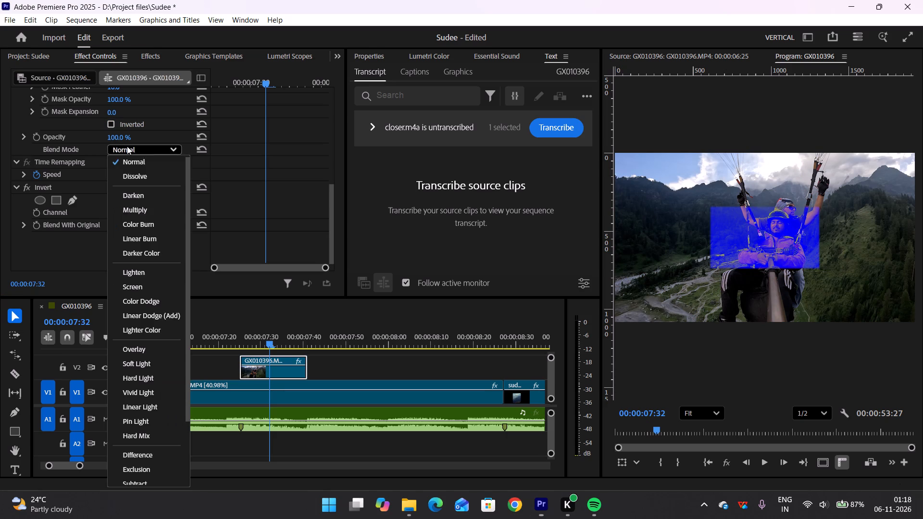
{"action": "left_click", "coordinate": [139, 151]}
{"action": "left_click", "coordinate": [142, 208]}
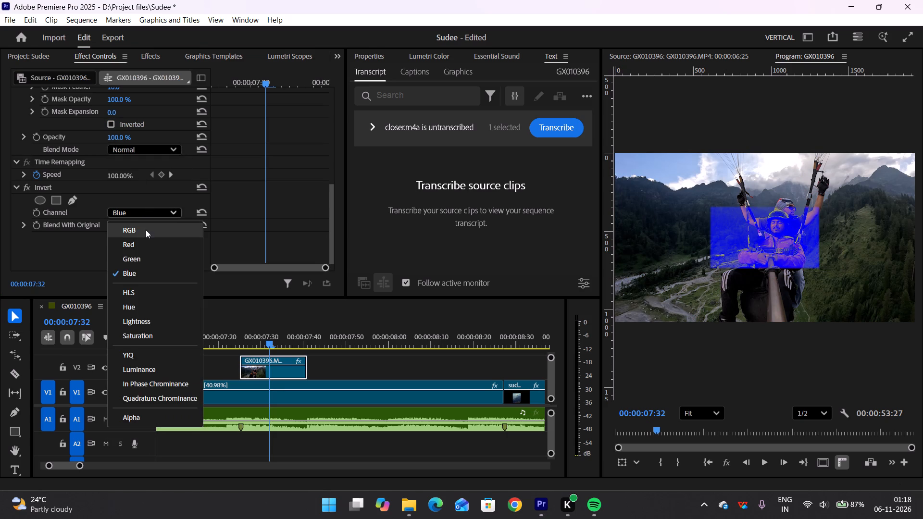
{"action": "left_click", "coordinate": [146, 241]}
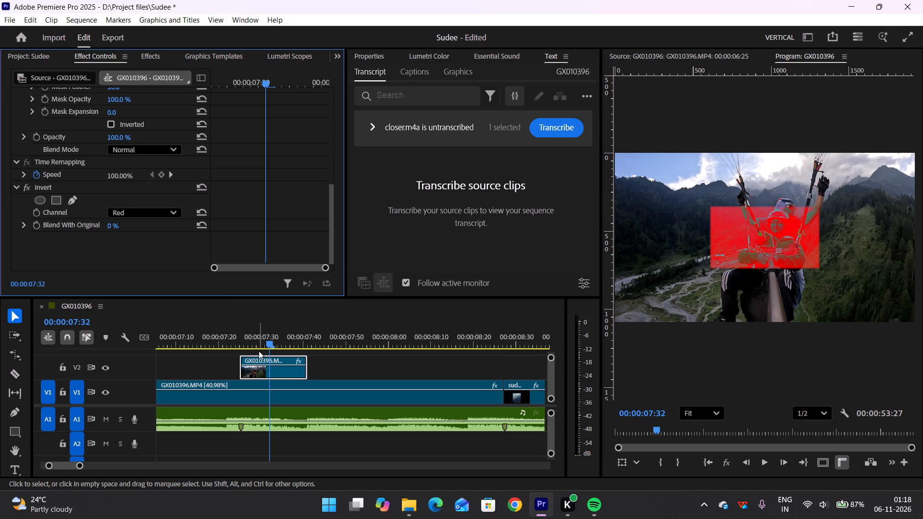
Split the V2 slice in two at 00:00:07:32 with the Razor tool.
{"action": "key", "text": "c"}
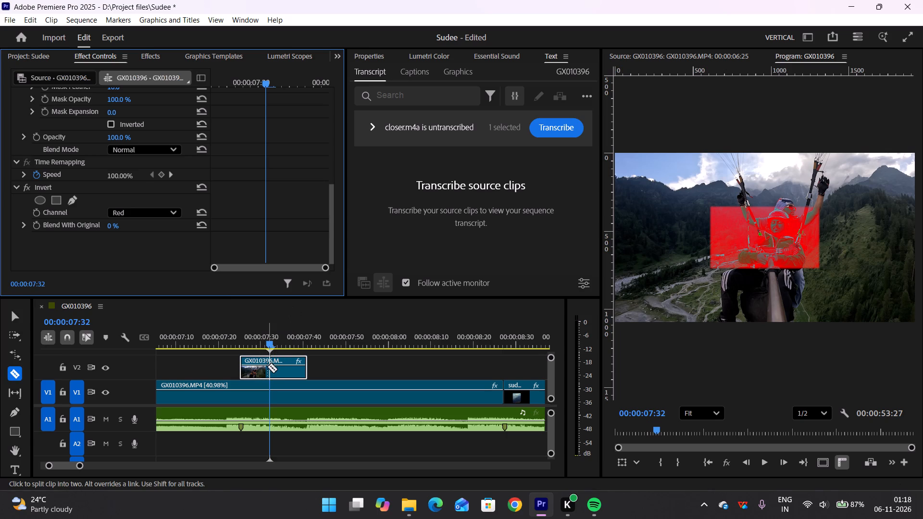
{"action": "left_click", "coordinate": [273, 368]}
{"action": "key", "text": "v"}
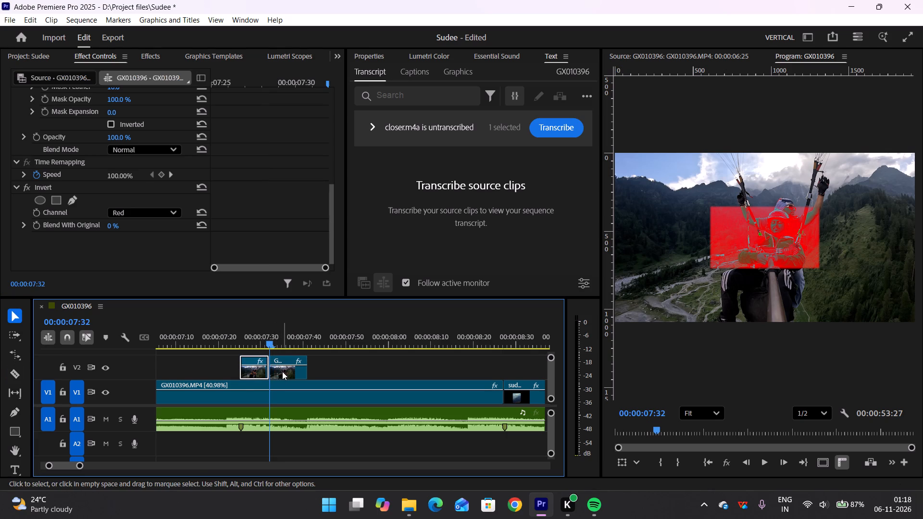
Invert the opacity mask of the second V2 slice, which starts at 00:00:07:32.
{"action": "left_click", "coordinate": [282, 372]}
{"action": "scroll", "coordinate": [153, 210], "scroll_direction": "down", "scroll_amount": 14}
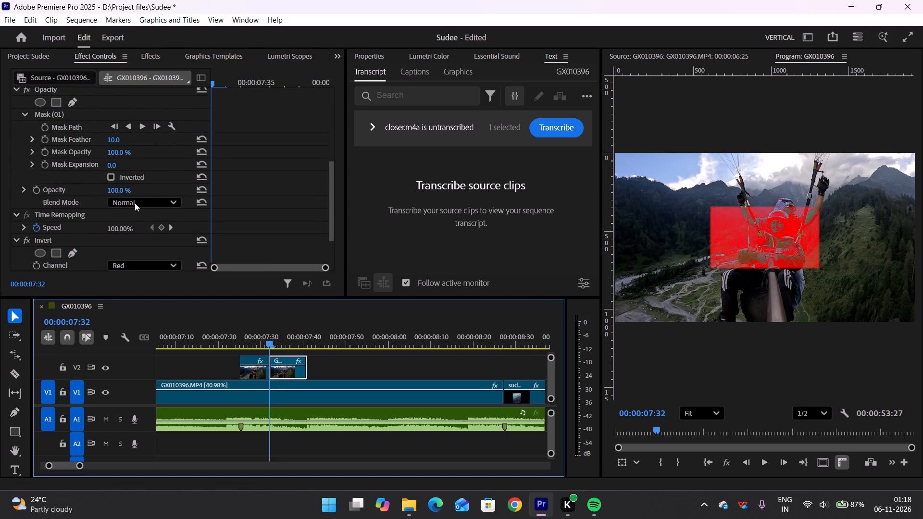
{"action": "left_click", "coordinate": [113, 174]}
Play the section around the two V2 slices repeatedly to check the mask flip against the beat.
{"action": "left_click_drag", "start_coordinate": [268, 335], "coordinate": [257, 343]}
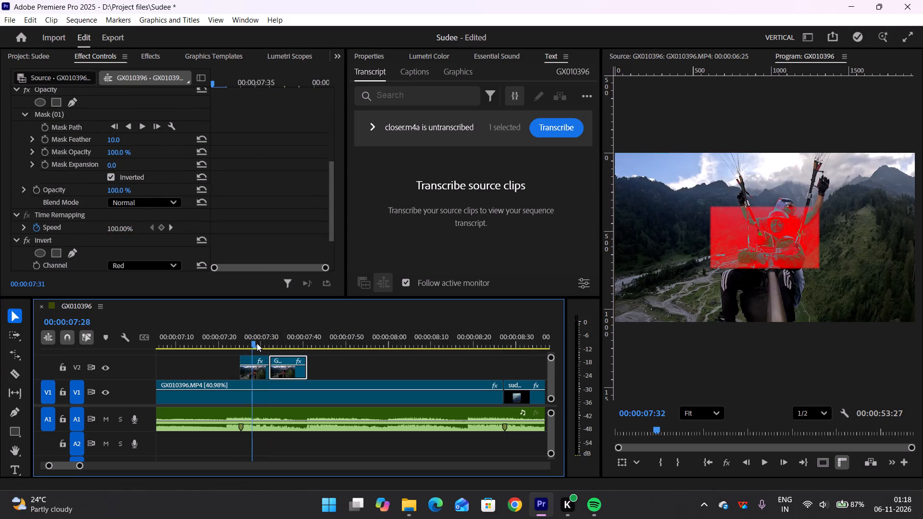
{"action": "left_click_drag", "start_coordinate": [257, 343], "coordinate": [228, 352]}
{"action": "key", "text": "space"}
{"action": "key", "text": "space"}
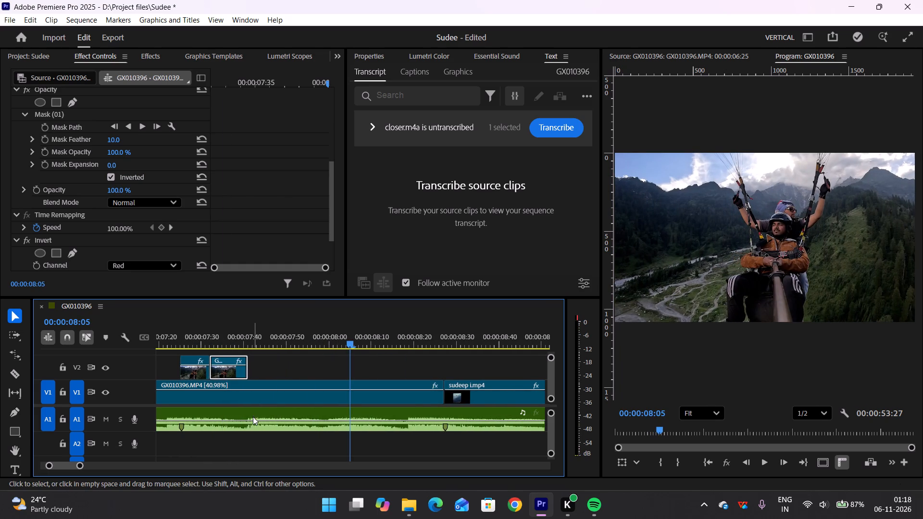
{"action": "scroll", "coordinate": [274, 416], "scroll_direction": "right", "scroll_amount": 2}
{"action": "left_click_drag", "start_coordinate": [354, 345], "coordinate": [320, 346]}
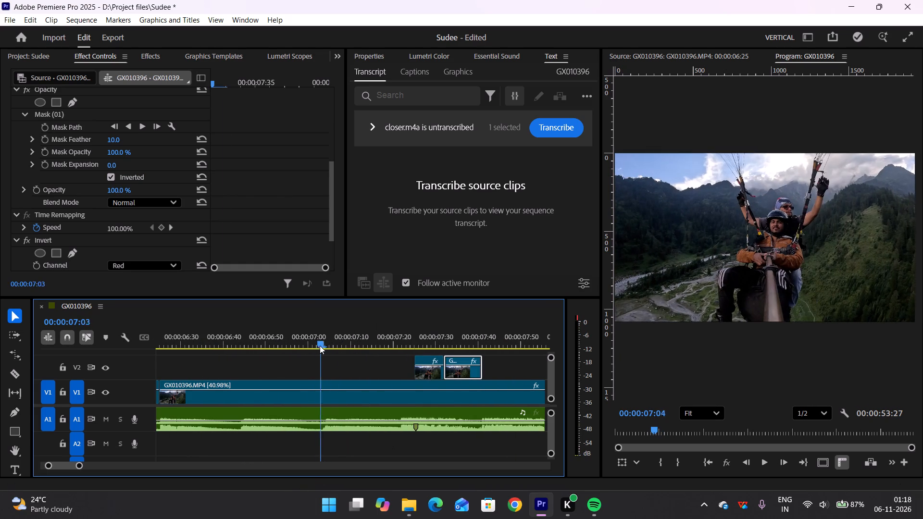
{"action": "left_click_drag", "start_coordinate": [320, 346], "coordinate": [294, 345]}
{"action": "key", "text": "space"}
{"action": "key", "text": "space"}
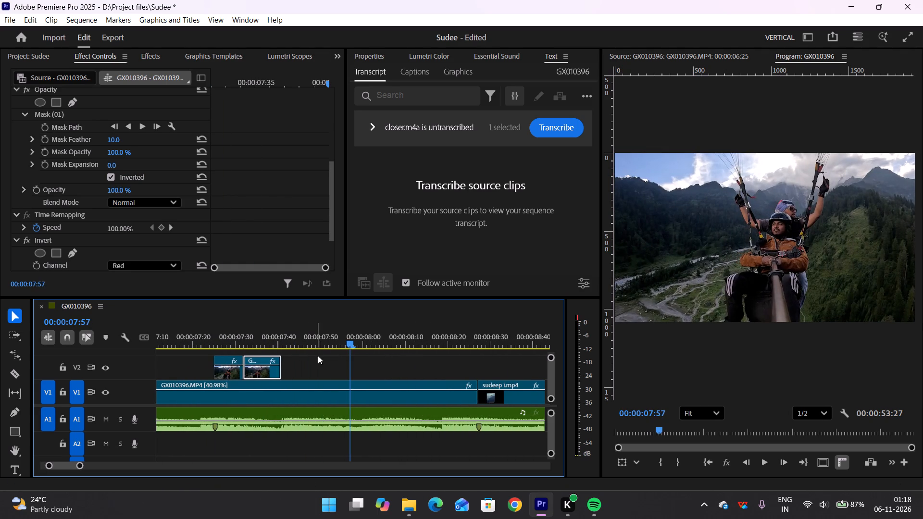
{"action": "left_click_drag", "start_coordinate": [348, 338], "coordinate": [221, 356]}
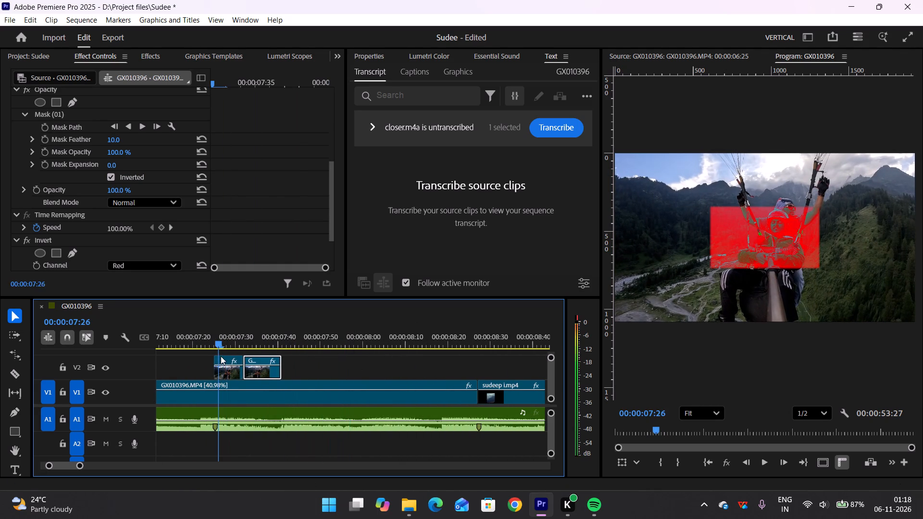
{"action": "left_click_drag", "start_coordinate": [221, 356], "coordinate": [213, 359]}
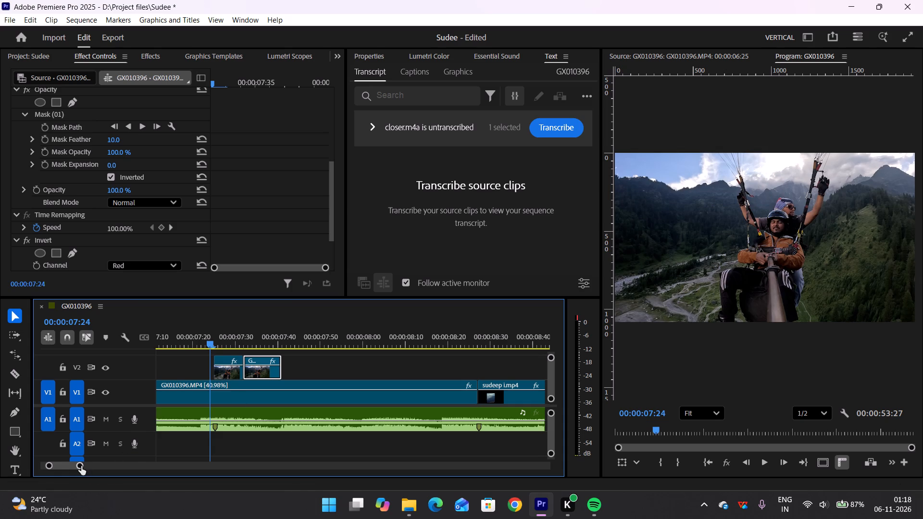
{"action": "left_click_drag", "start_coordinate": [81, 466], "coordinate": [114, 462]}
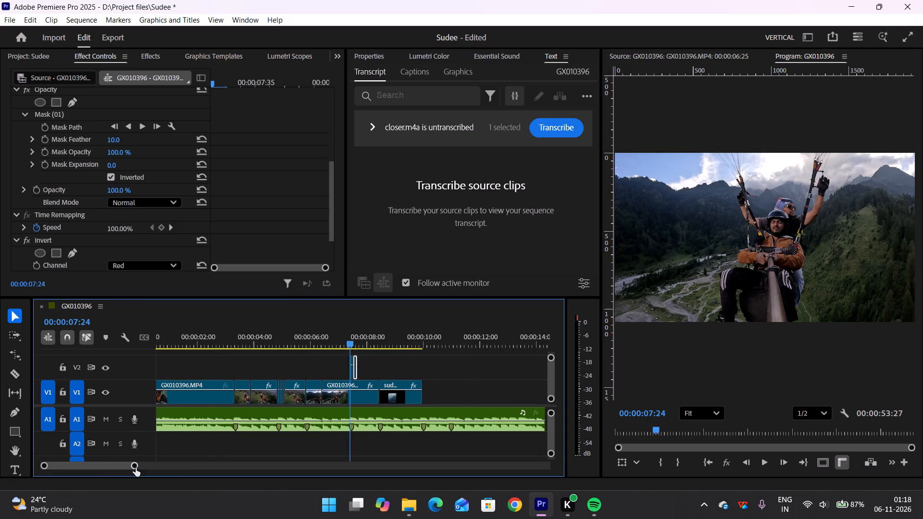
{"action": "left_click_drag", "start_coordinate": [136, 468], "coordinate": [112, 480]}
{"action": "key", "text": "space"}
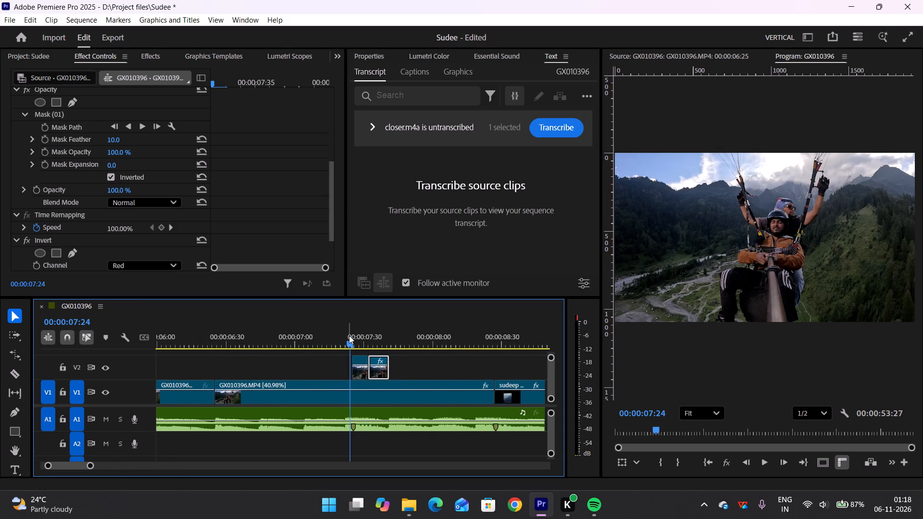
{"action": "key", "text": "space"}
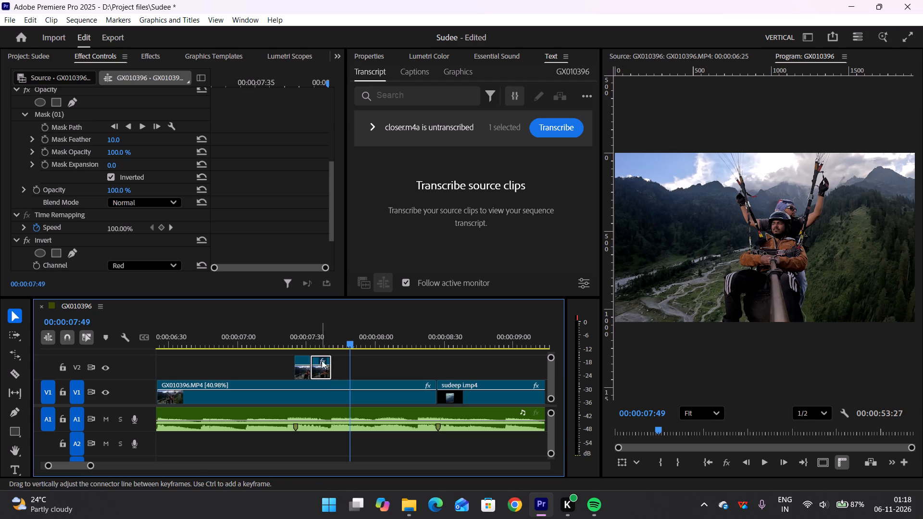
Trim the end of the second V2 slice earlier to shorten it to about 5 frames.
{"action": "left_click_drag", "start_coordinate": [327, 358], "coordinate": [323, 366]}
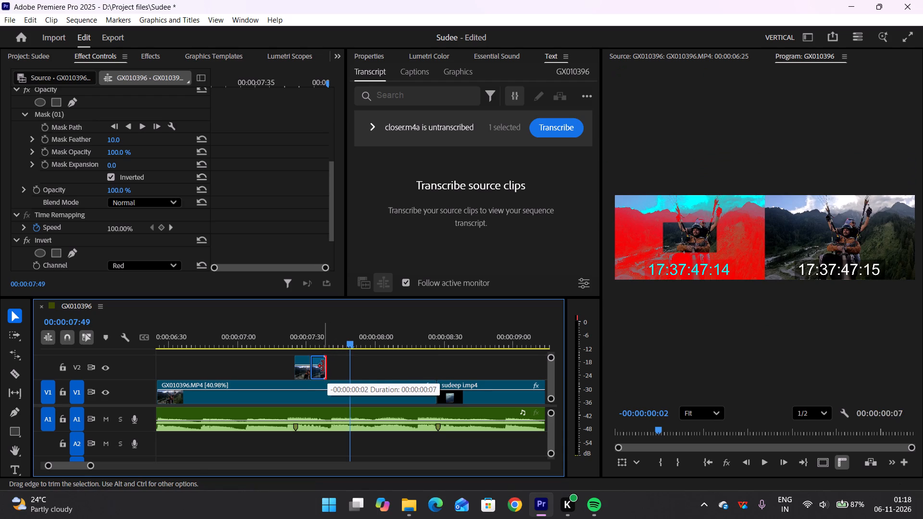
{"action": "left_click_drag", "start_coordinate": [323, 366], "coordinate": [318, 369]}
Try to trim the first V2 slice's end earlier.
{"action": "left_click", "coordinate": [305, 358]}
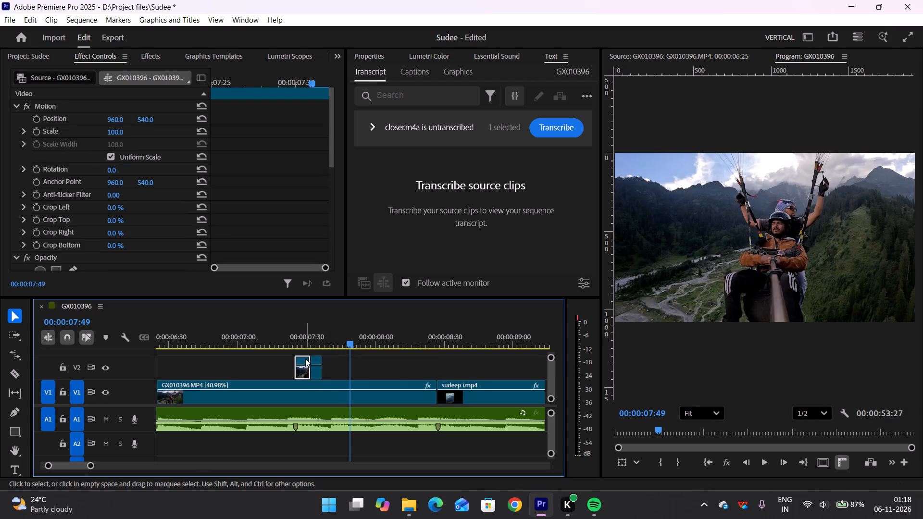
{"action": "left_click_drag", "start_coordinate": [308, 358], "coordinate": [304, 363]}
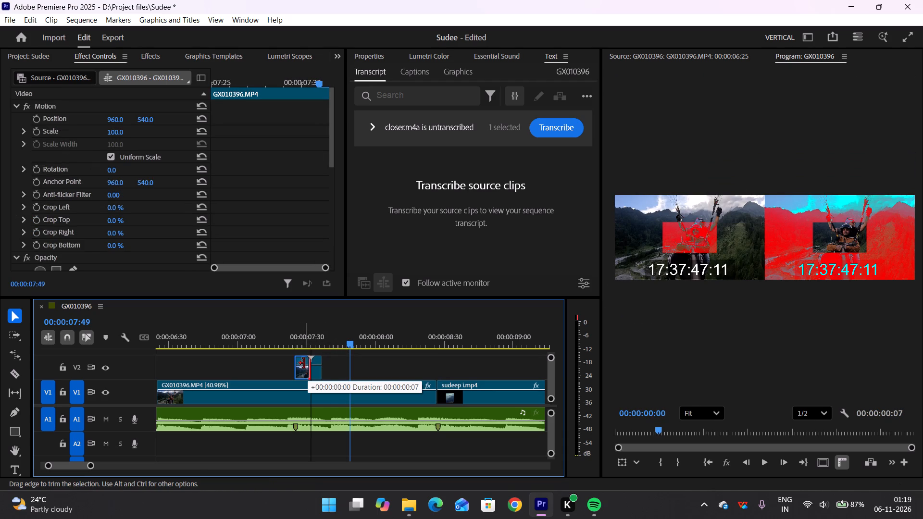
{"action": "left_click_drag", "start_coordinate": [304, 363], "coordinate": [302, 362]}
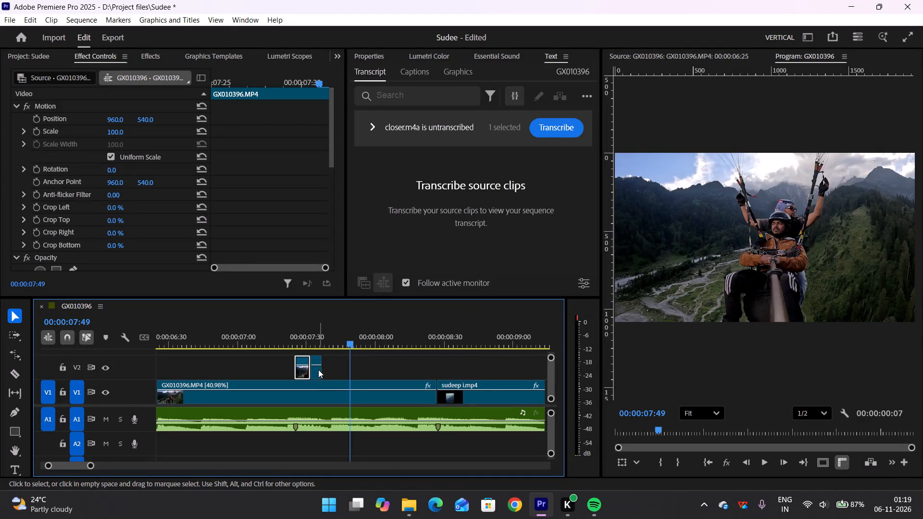
Trim the first V2 slice to the second slice's length, using the second slice placed above it on V3 at 00:00:07:25 as reference.
{"action": "left_click", "coordinate": [318, 370]}
{"action": "key", "text": "grave"}
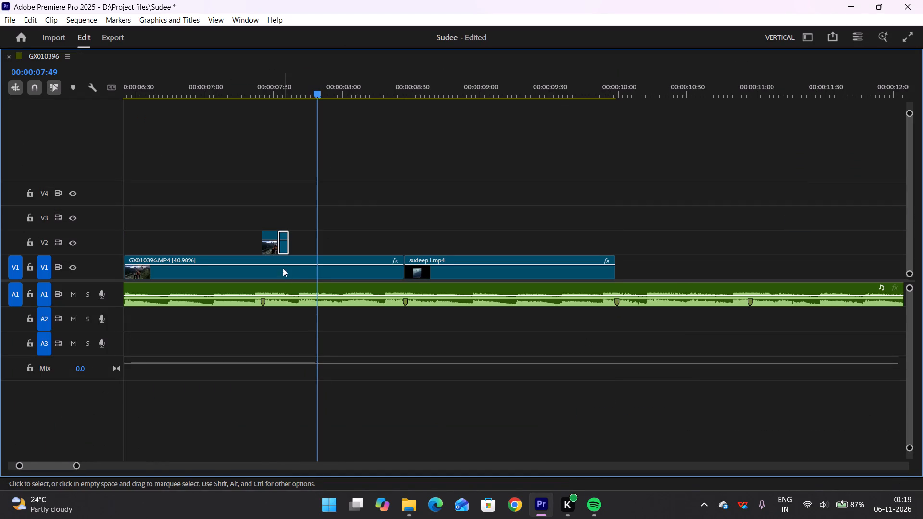
{"action": "left_click_drag", "start_coordinate": [282, 249], "coordinate": [268, 219]}
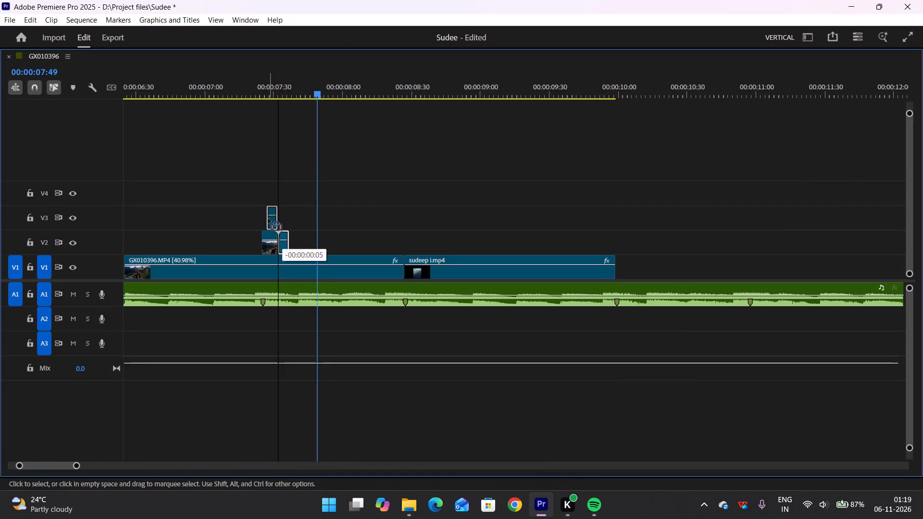
{"action": "left_click_drag", "start_coordinate": [268, 219], "coordinate": [248, 219]}
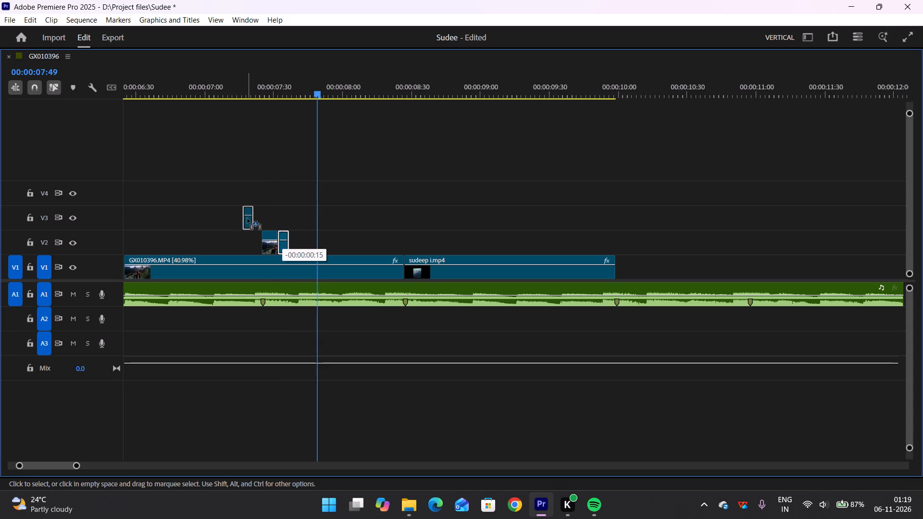
{"action": "left_click_drag", "start_coordinate": [248, 219], "coordinate": [258, 220]}
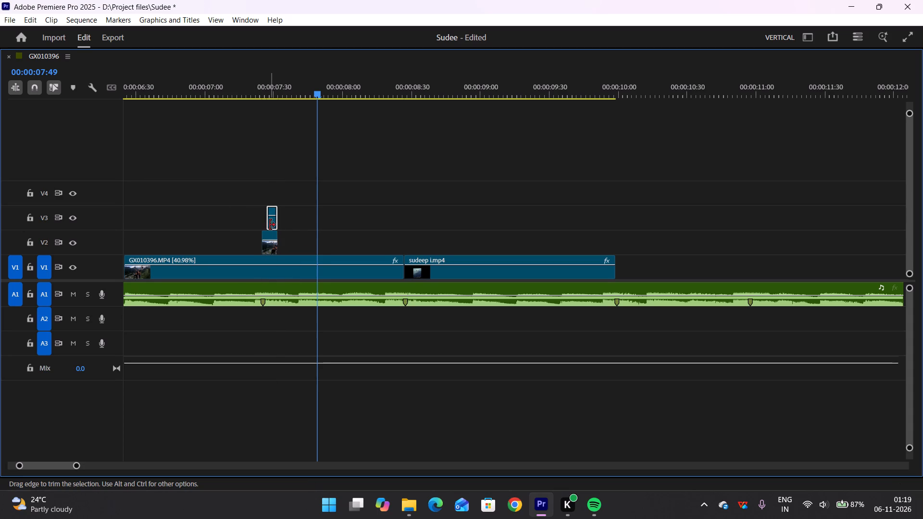
{"action": "left_click", "coordinate": [270, 225]}
{"action": "key", "text": "ctrl+z"}
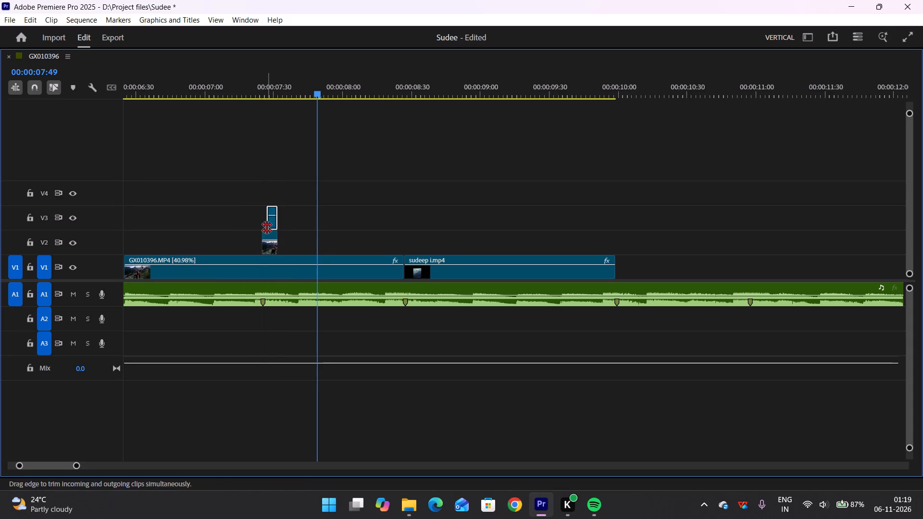
{"action": "left_click_drag", "start_coordinate": [314, 90], "coordinate": [264, 117]}
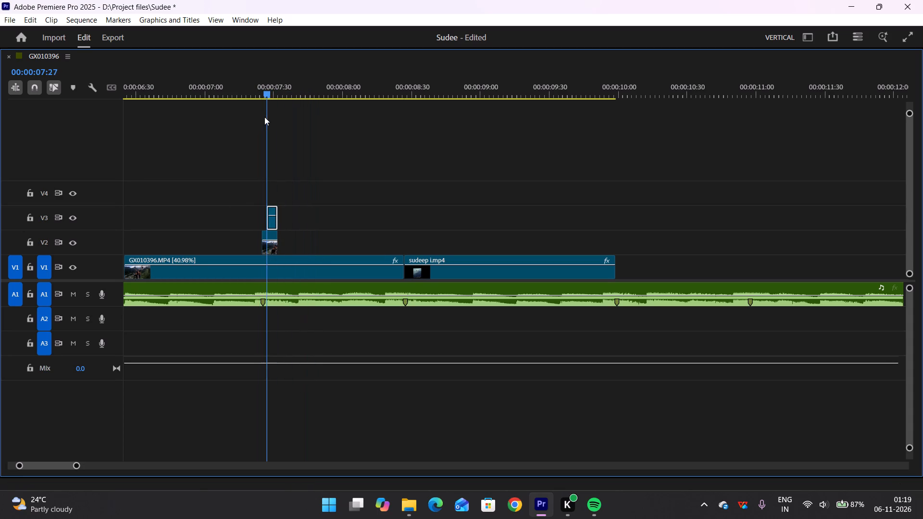
{"action": "left_click_drag", "start_coordinate": [264, 117], "coordinate": [259, 121]}
{"action": "left_click_drag", "start_coordinate": [271, 223], "coordinate": [267, 225]}
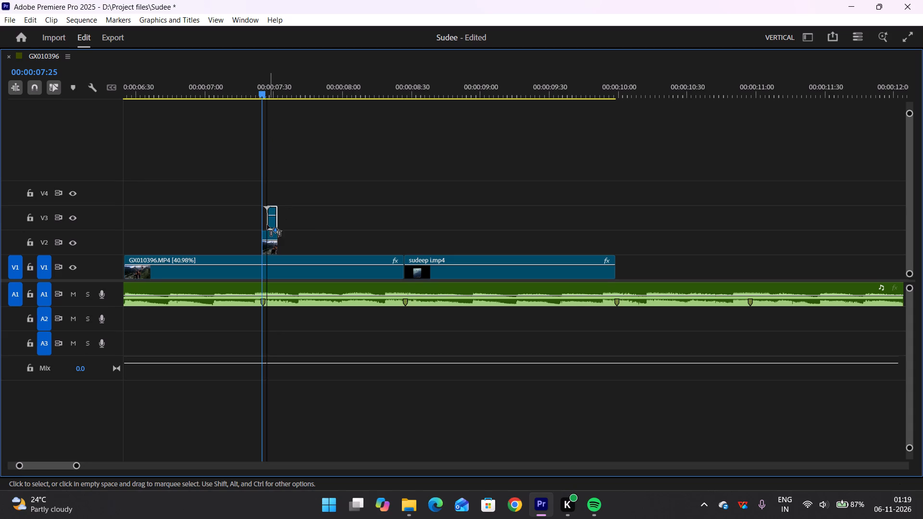
{"action": "left_click_drag", "start_coordinate": [267, 225], "coordinate": [264, 227]}
{"action": "left_click_drag", "start_coordinate": [277, 235], "coordinate": [271, 236]}
Move the slice from V3 back to V2, directly after the first slice.
{"action": "left_click_drag", "start_coordinate": [269, 222], "coordinate": [286, 238]}
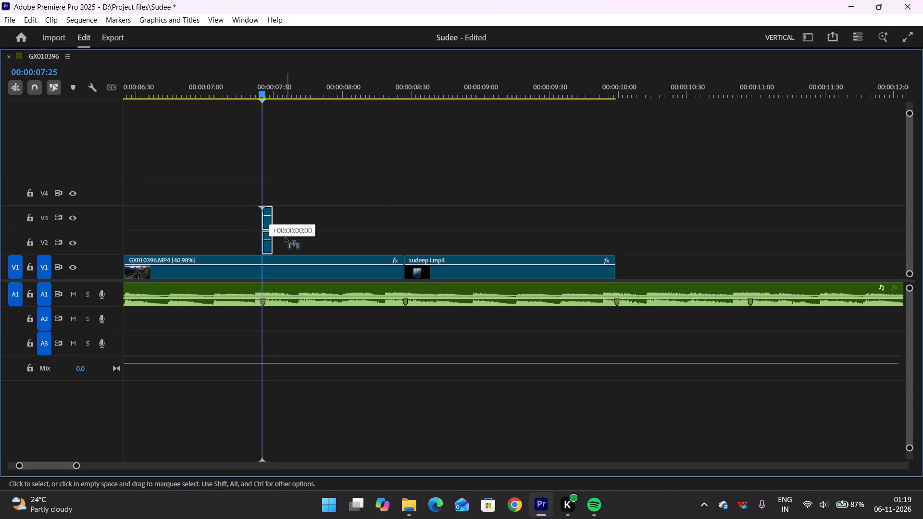
{"action": "left_click_drag", "start_coordinate": [286, 238], "coordinate": [298, 211]}
{"action": "left_click_drag", "start_coordinate": [295, 222], "coordinate": [297, 228]}
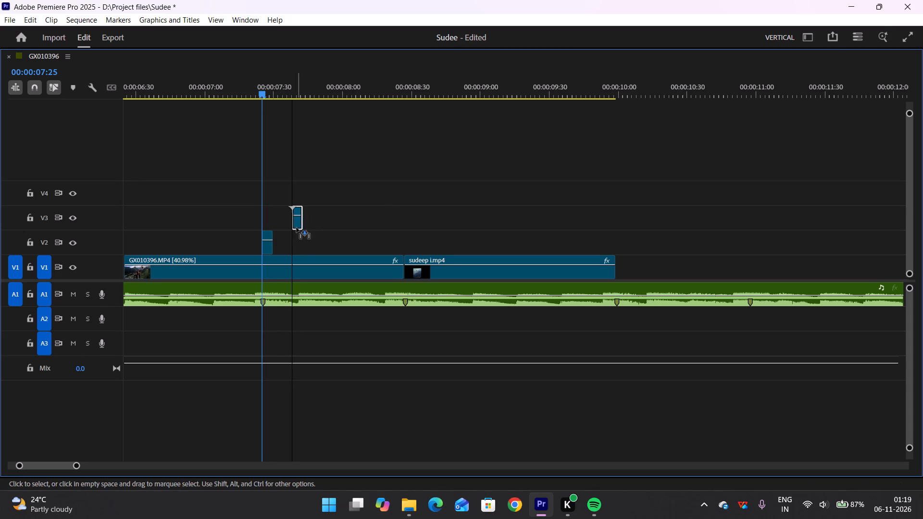
{"action": "left_click_drag", "start_coordinate": [297, 228], "coordinate": [276, 245]}
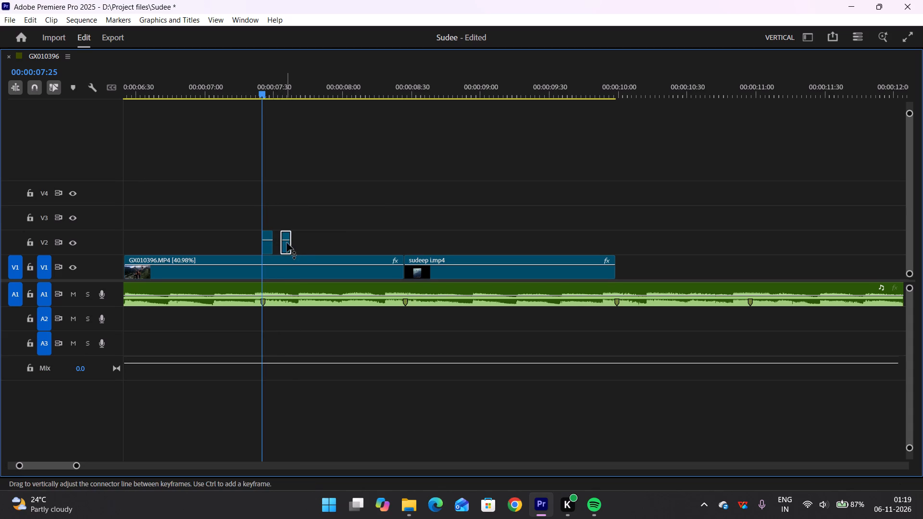
{"action": "left_click_drag", "start_coordinate": [287, 244], "coordinate": [281, 248]}
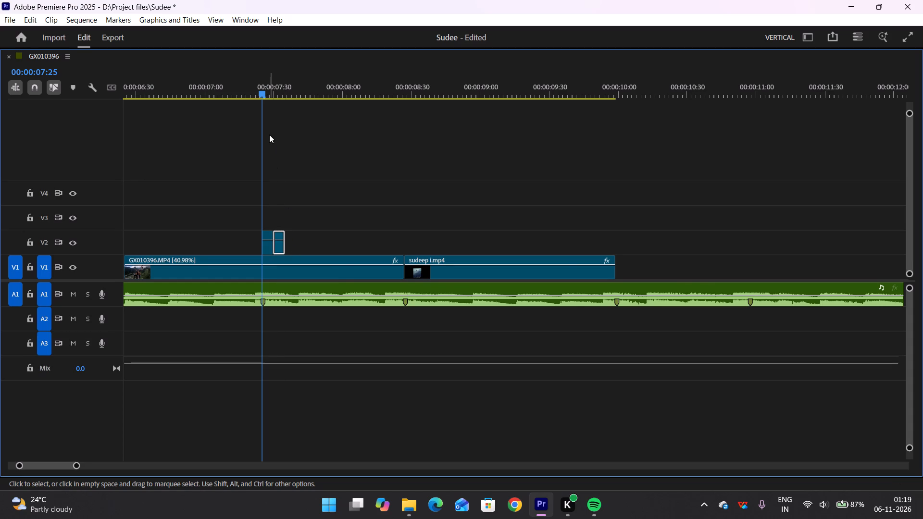
Play through the shortened V2 slices, and replay the sequence from 00:00:02:12 to check their timing in context.
{"action": "key", "text": "grave"}
{"action": "key", "text": "space"}
{"action": "key", "text": "space"}
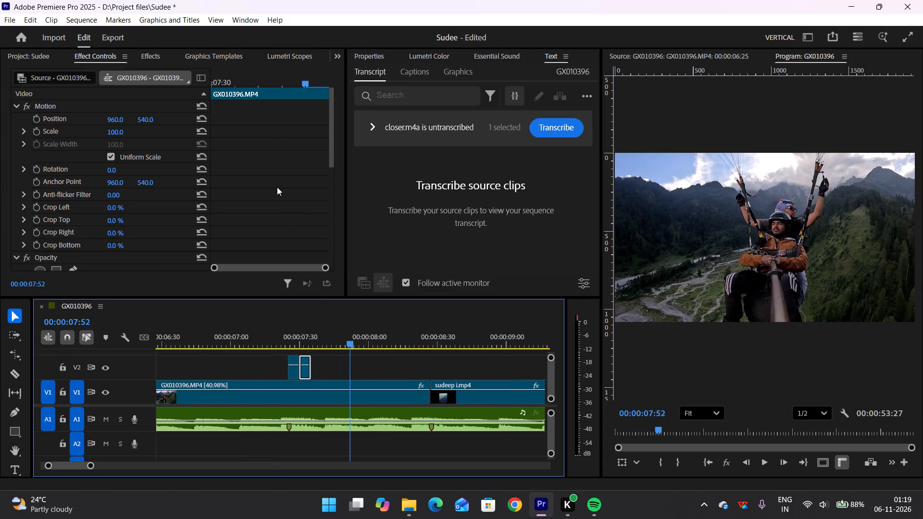
{"action": "scroll", "coordinate": [341, 376], "scroll_direction": "right", "scroll_amount": 1}
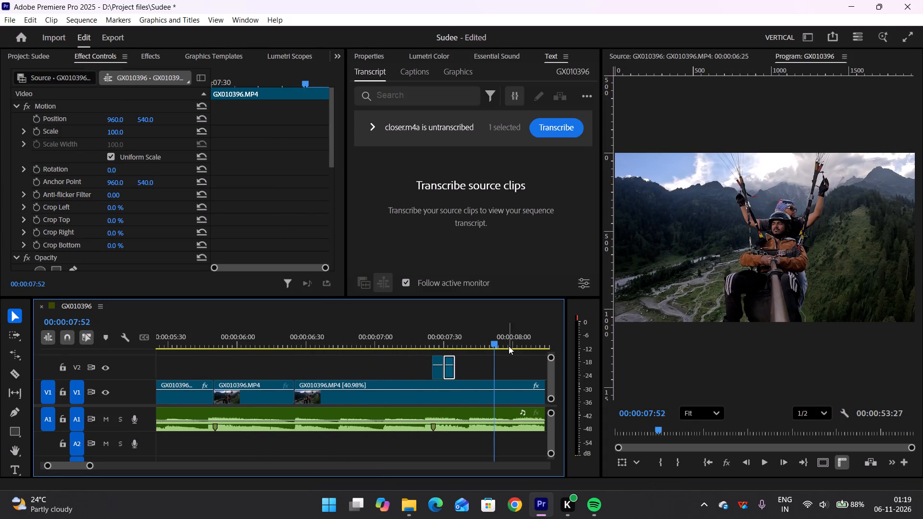
{"action": "left_click_drag", "start_coordinate": [491, 343], "coordinate": [0, 353]}
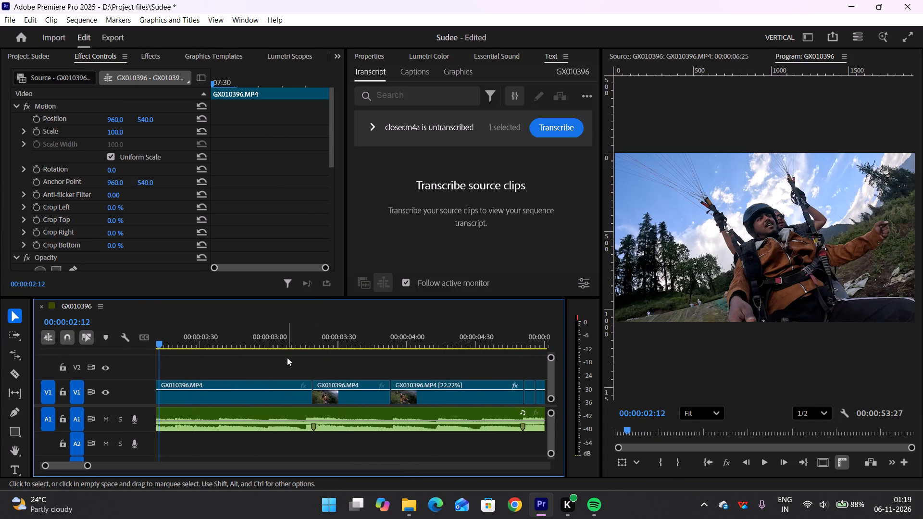
{"action": "type", "text": "I"}
{"action": "key", "text": "space"}
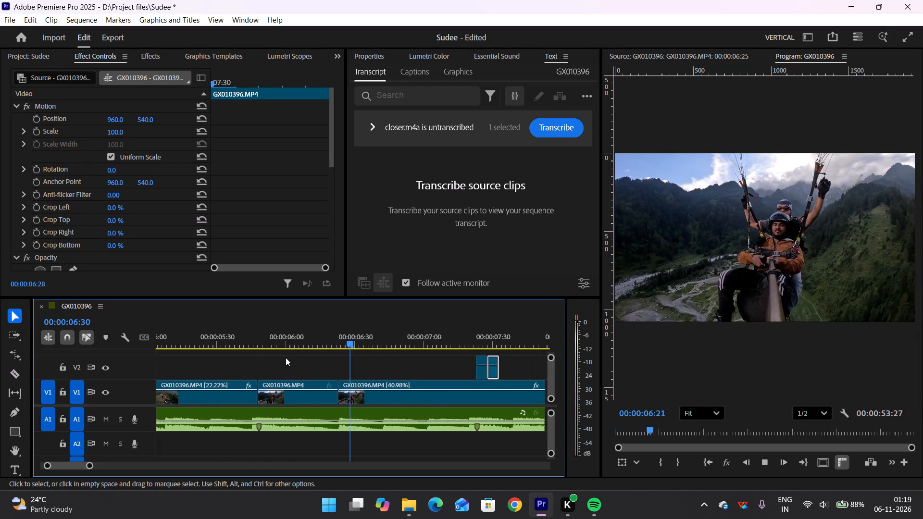
{"action": "key", "text": "space"}
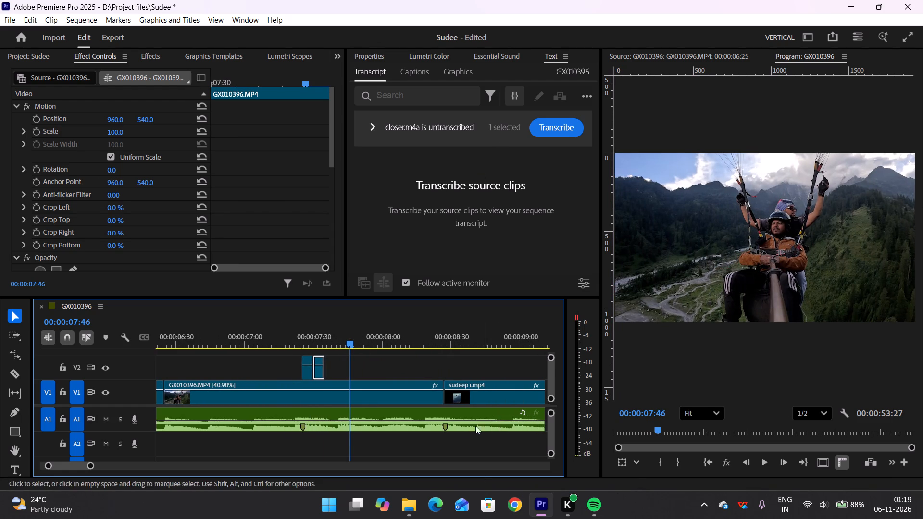
Split the V1 clip with the Razor tool at the end of the V2 slices and at 00:00:07:41.
{"action": "left_click_drag", "start_coordinate": [348, 344], "coordinate": [341, 348]}
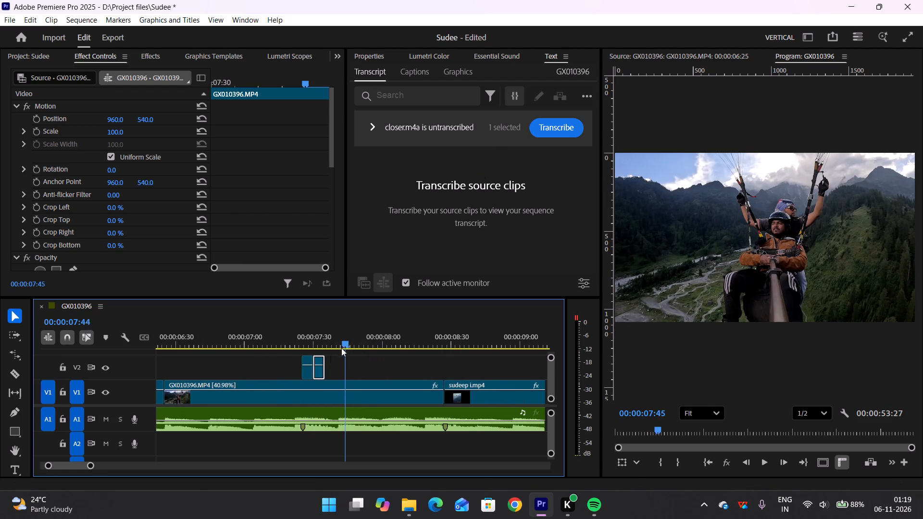
{"action": "left_click_drag", "start_coordinate": [341, 348], "coordinate": [337, 355]}
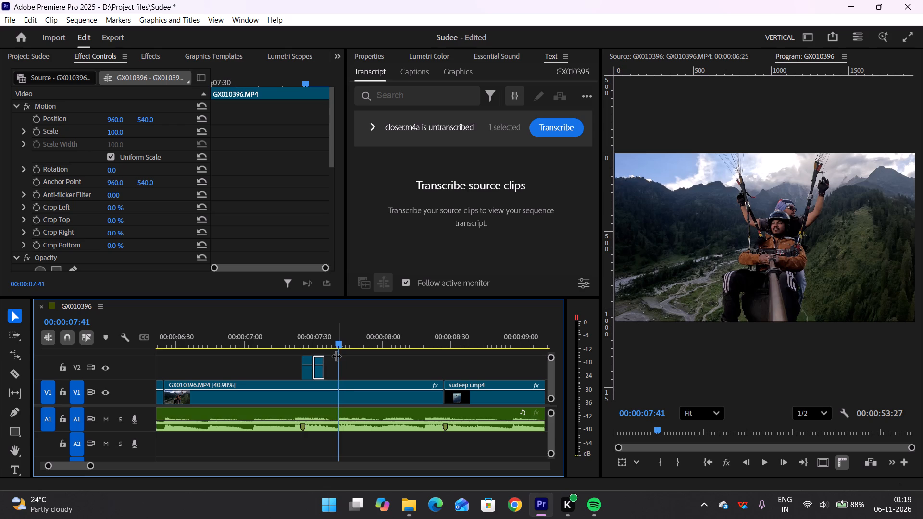
{"action": "key", "text": "c"}
{"action": "left_click", "coordinate": [327, 395]}
{"action": "left_click", "coordinate": [338, 394]}
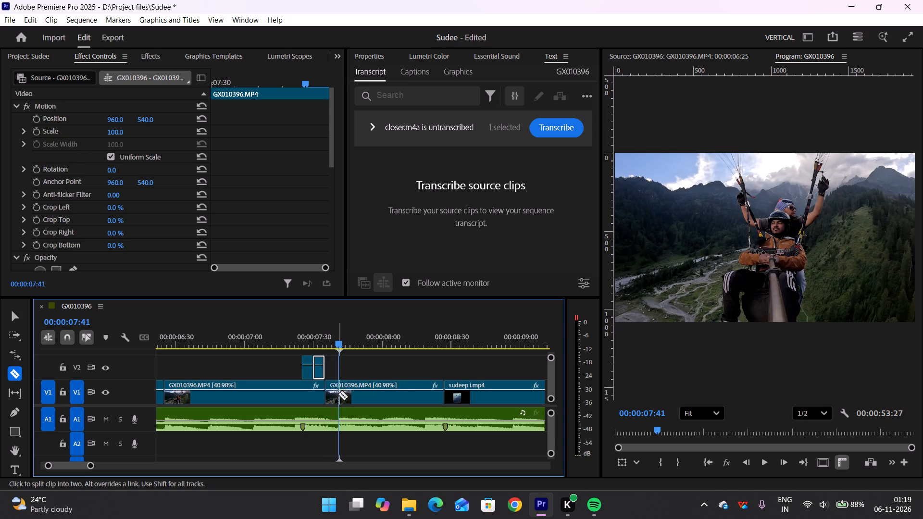
{"action": "key", "text": "v"}
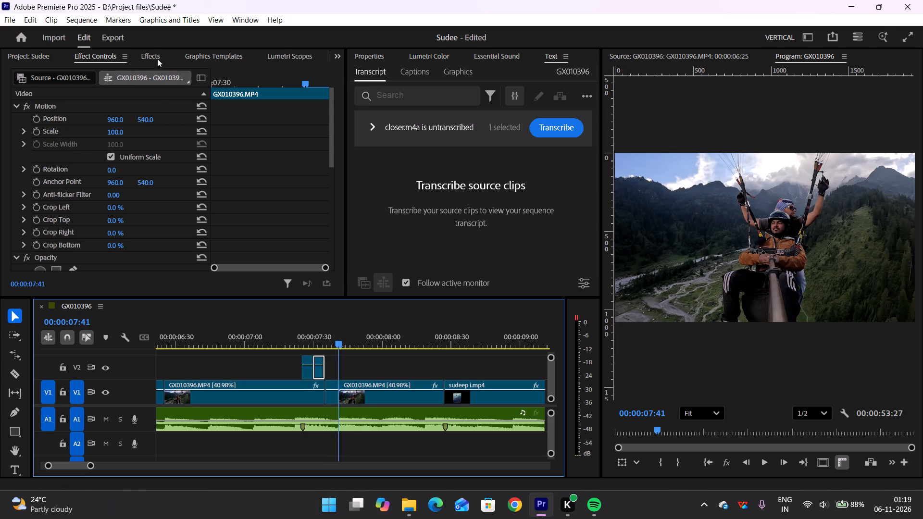
Clear the effects search and expand the 10 Free Premium Presets folder within the presets.
{"action": "left_click", "coordinate": [157, 58]}
{"action": "scroll", "coordinate": [92, 151], "scroll_direction": "up", "scroll_amount": 1}
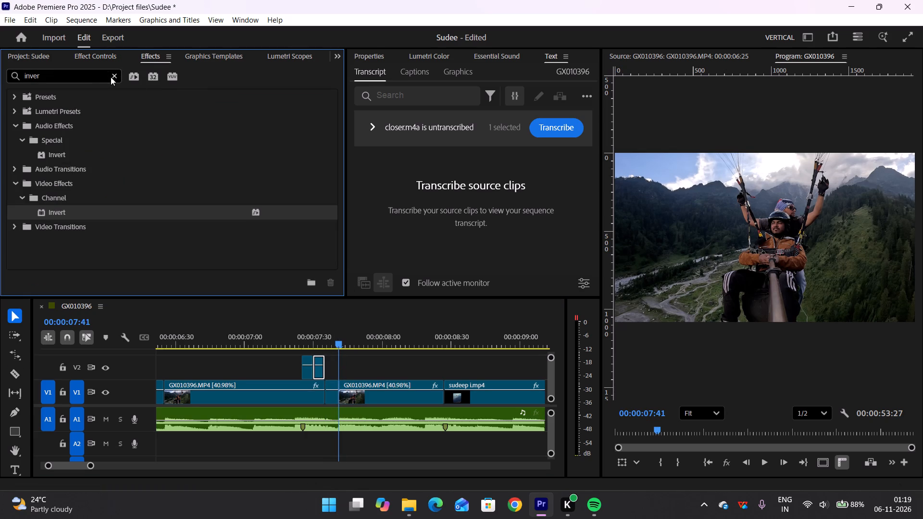
{"action": "left_click", "coordinate": [113, 76]}
{"action": "left_click", "coordinate": [43, 94]}
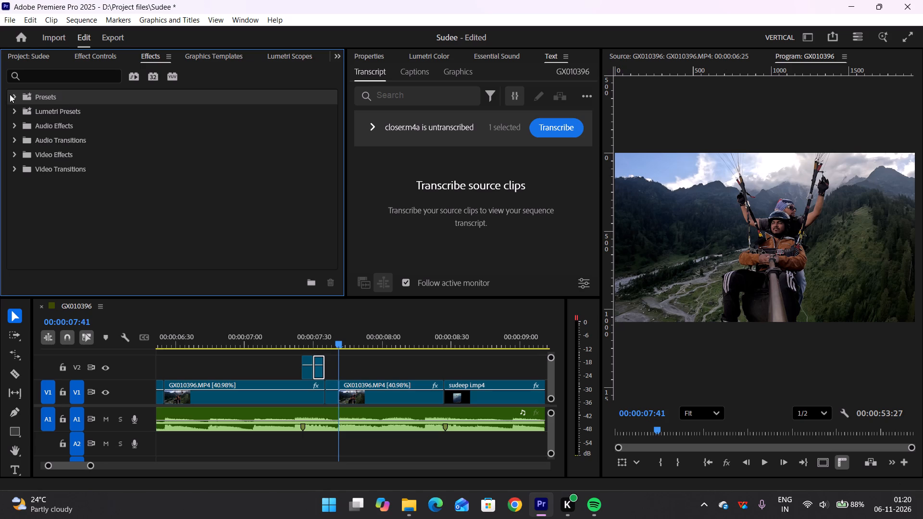
{"action": "left_click", "coordinate": [12, 94]}
{"action": "left_click", "coordinate": [23, 112]}
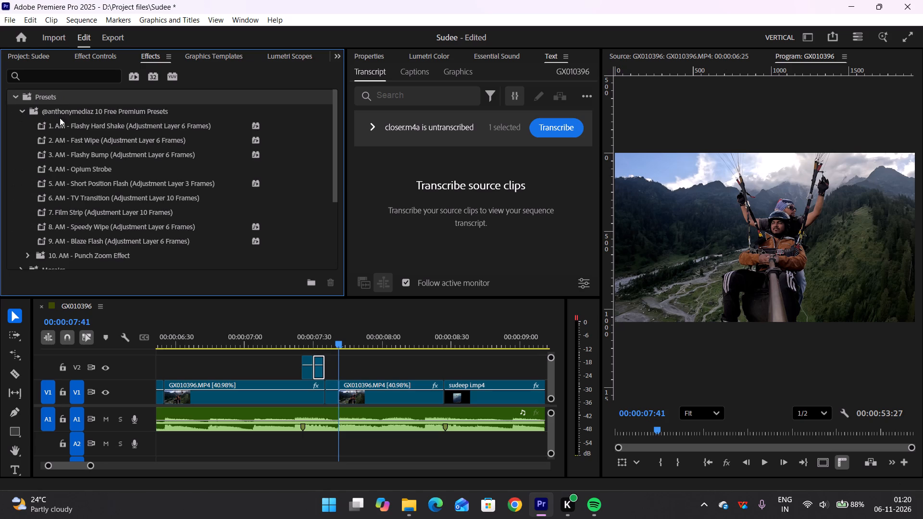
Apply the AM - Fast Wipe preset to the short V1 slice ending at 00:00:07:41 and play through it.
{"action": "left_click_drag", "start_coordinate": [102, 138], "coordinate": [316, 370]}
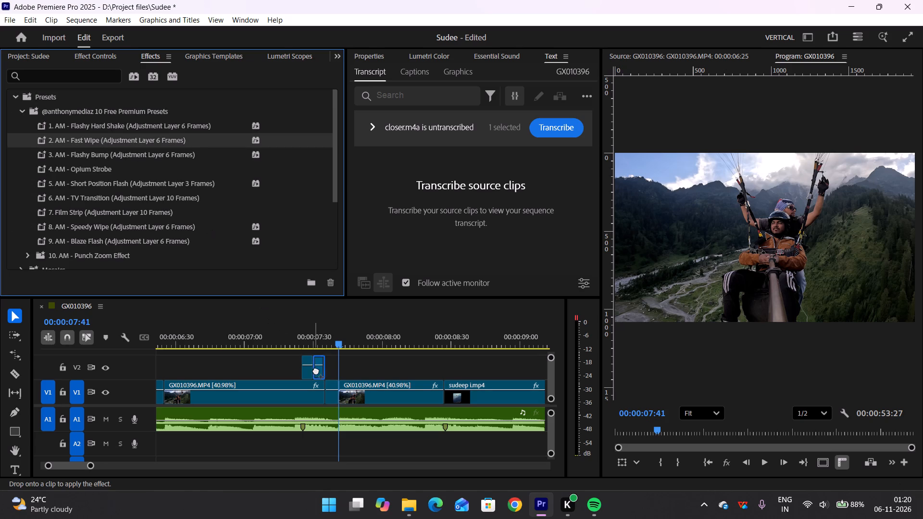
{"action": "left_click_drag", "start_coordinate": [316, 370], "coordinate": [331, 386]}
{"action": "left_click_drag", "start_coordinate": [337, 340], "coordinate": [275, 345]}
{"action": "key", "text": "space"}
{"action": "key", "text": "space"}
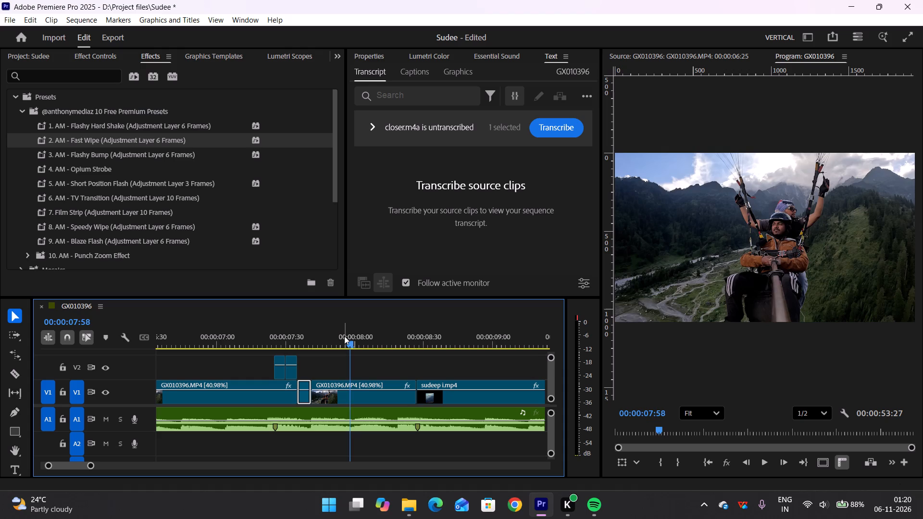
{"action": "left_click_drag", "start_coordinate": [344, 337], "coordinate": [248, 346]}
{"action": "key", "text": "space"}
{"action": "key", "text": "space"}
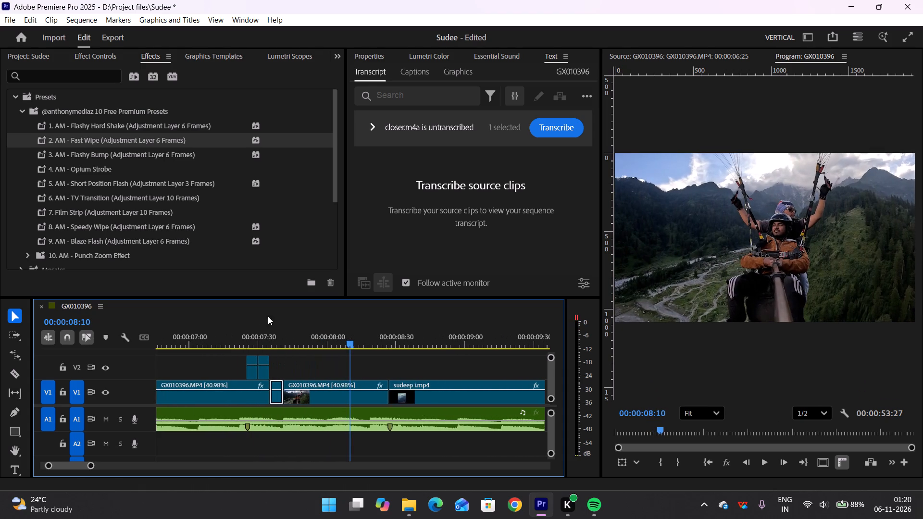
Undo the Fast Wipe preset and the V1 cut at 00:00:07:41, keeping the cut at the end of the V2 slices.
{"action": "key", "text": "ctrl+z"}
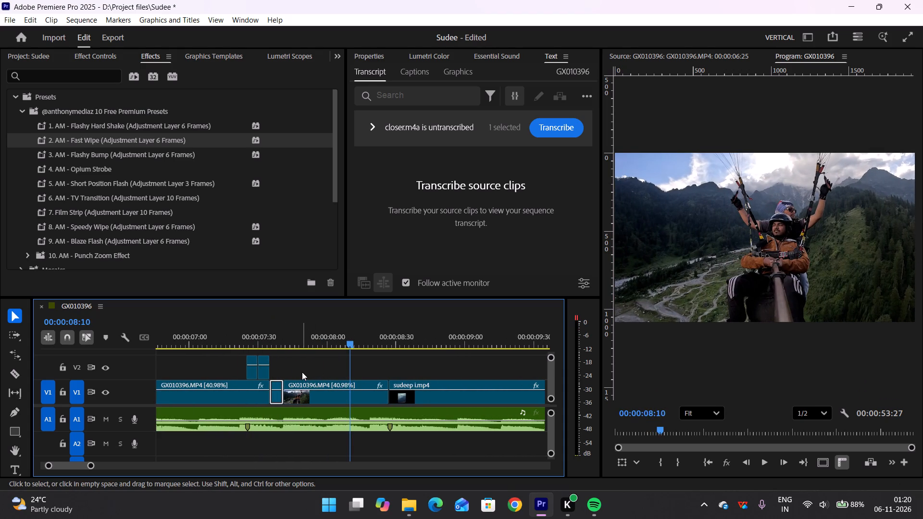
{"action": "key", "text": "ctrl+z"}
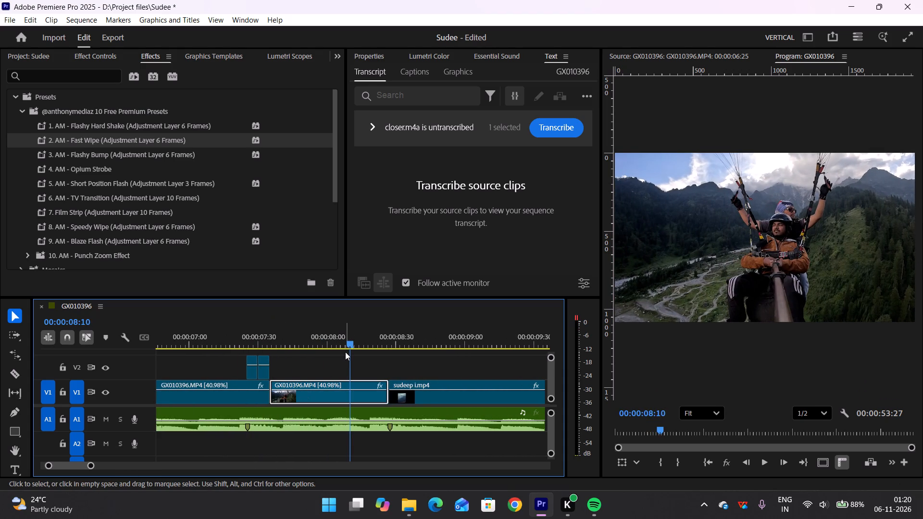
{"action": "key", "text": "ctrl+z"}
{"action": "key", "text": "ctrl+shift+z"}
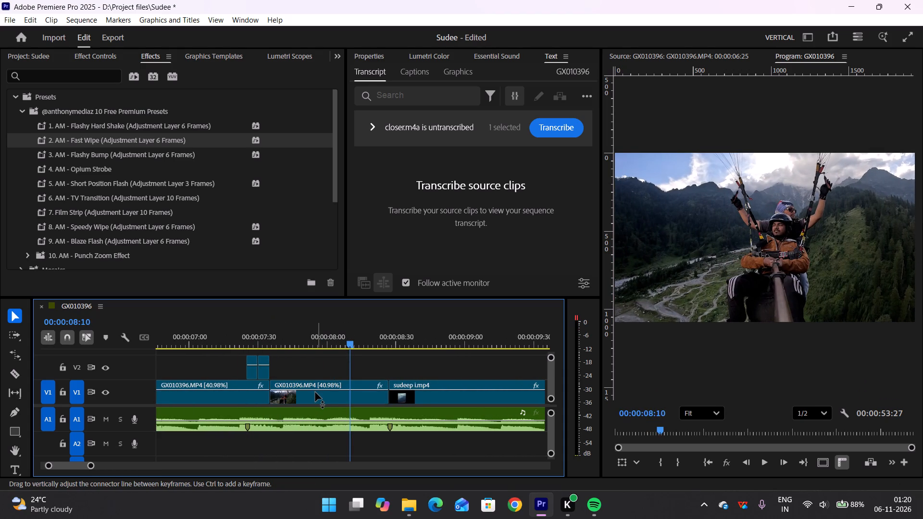
Split the V1 clip after the V2 slices at about 00:00:07:51, and apply AM - Fast Wipe to the slice before the cut.
{"action": "key", "text": "c"}
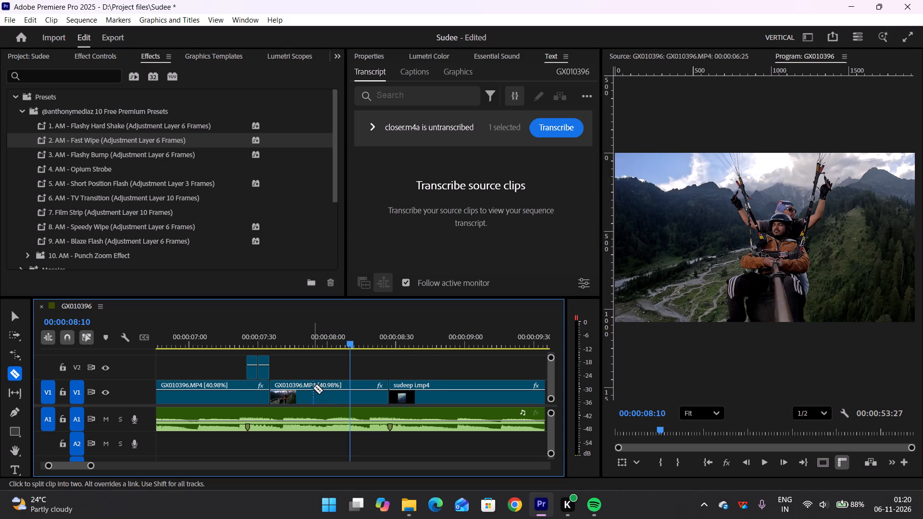
{"action": "left_click", "coordinate": [308, 390]}
{"action": "key", "text": "v"}
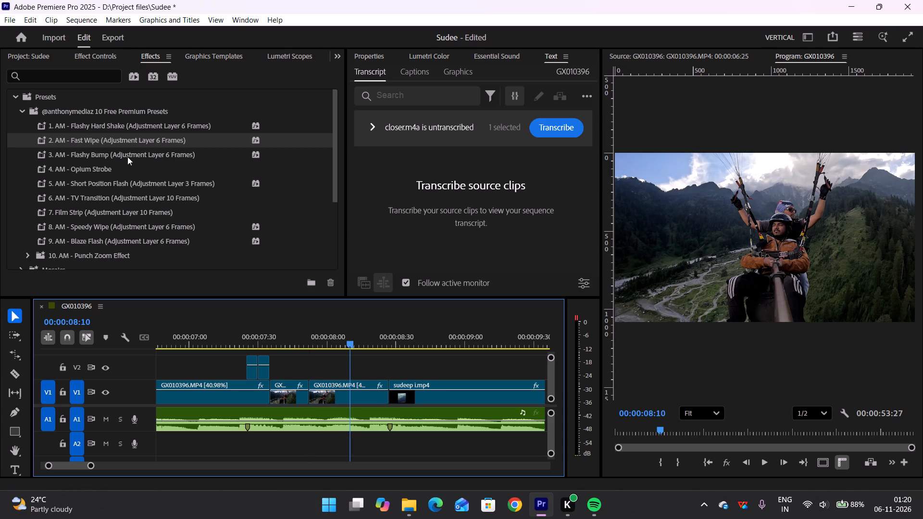
{"action": "left_click_drag", "start_coordinate": [68, 142], "coordinate": [281, 385]}
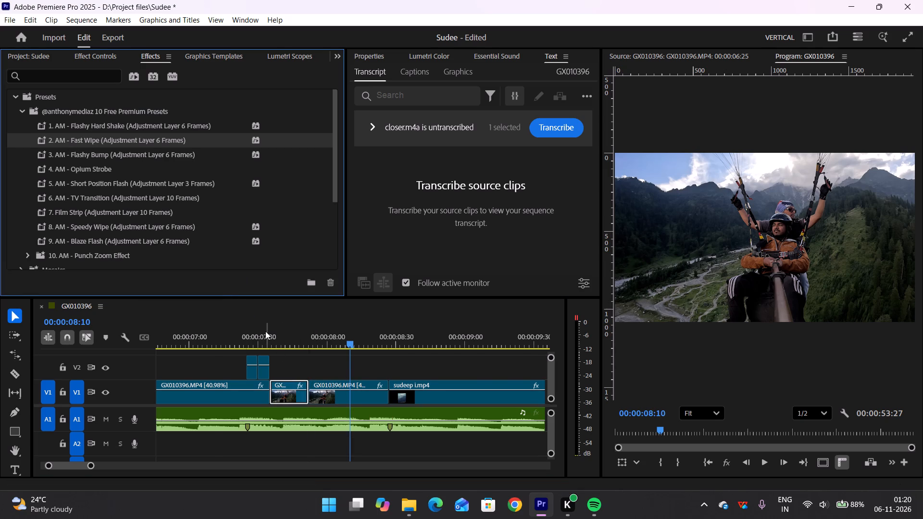
Play through the Fast Wipe slice, and replay the sequence from its start to check the effect in context.
{"action": "left_click_drag", "start_coordinate": [265, 331], "coordinate": [216, 336]}
{"action": "key", "text": "space"}
{"action": "key", "text": "space"}
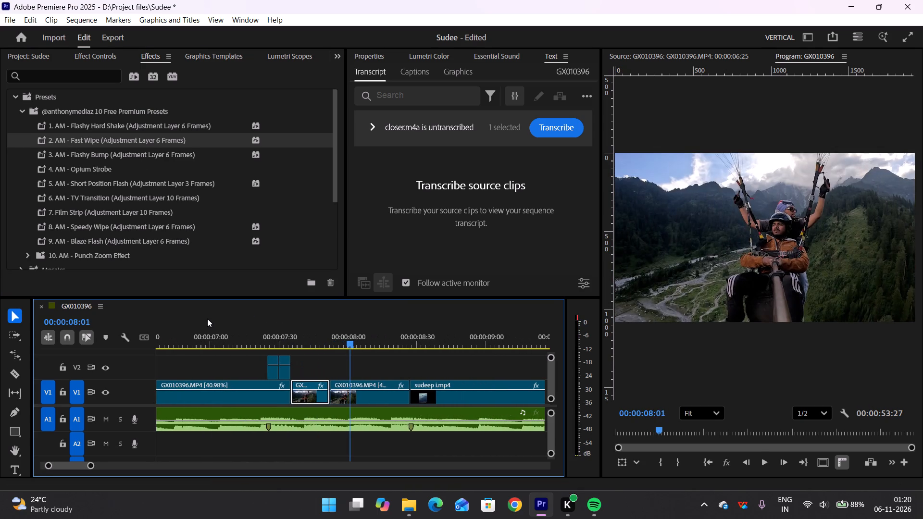
{"action": "key", "text": "space"}
{"action": "key", "text": "space"}
{"action": "key", "text": "space"}
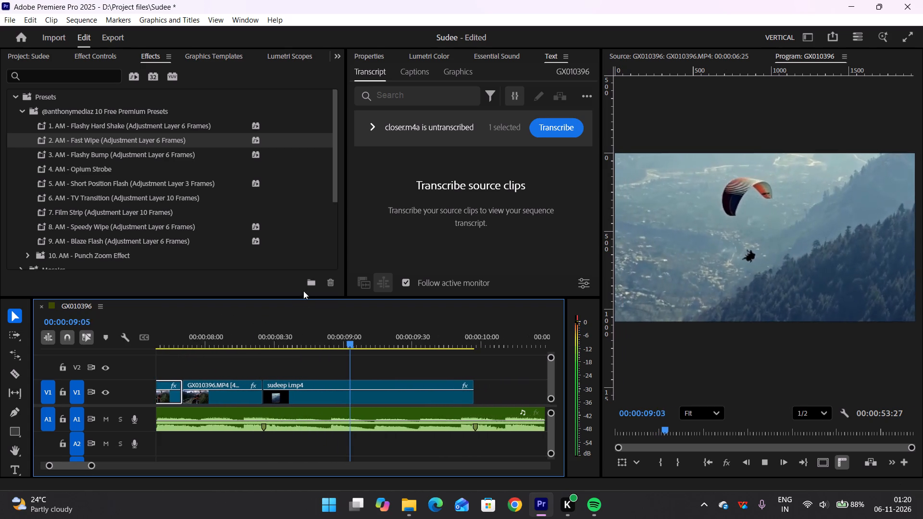
{"action": "key", "text": "space"}
{"action": "scroll", "coordinate": [307, 361], "scroll_direction": "right", "scroll_amount": 3}
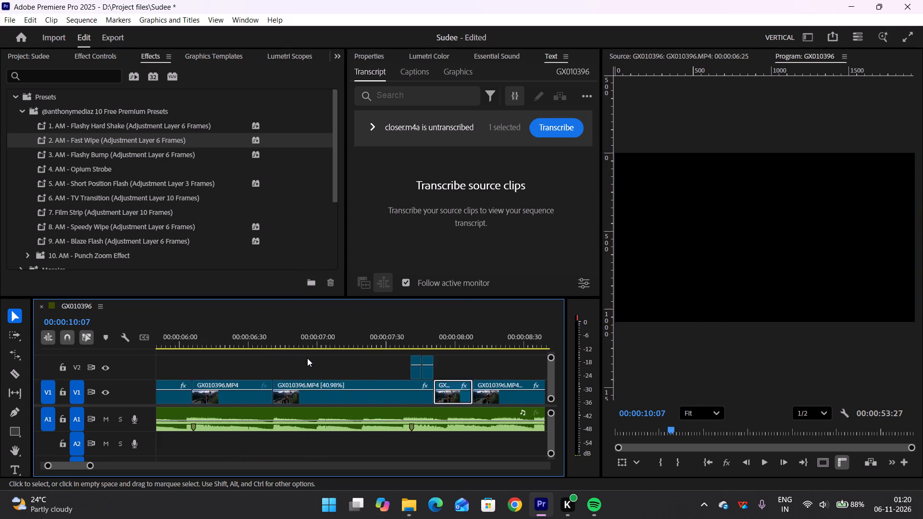
{"action": "scroll", "coordinate": [307, 358], "scroll_direction": "right", "scroll_amount": 4}
{"action": "scroll", "coordinate": [312, 347], "scroll_direction": "left", "scroll_amount": 2}
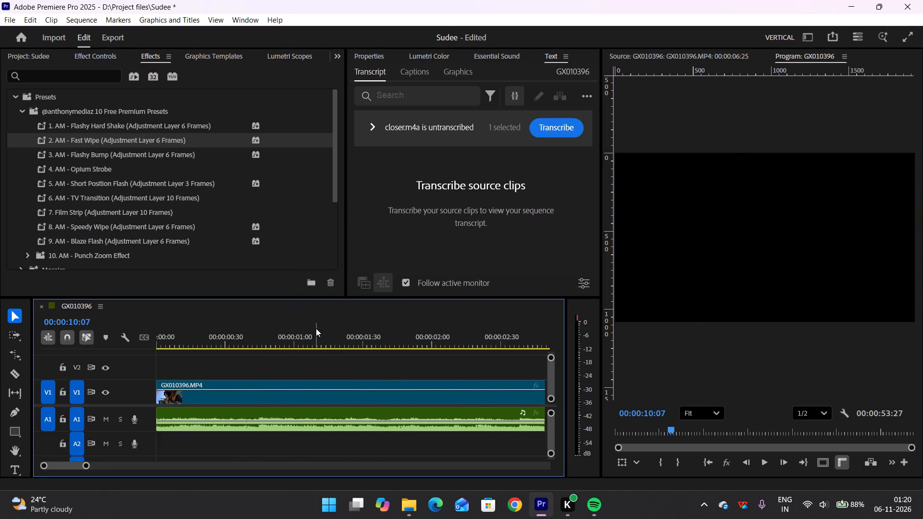
{"action": "type", "text": "I"}
{"action": "key", "text": "space"}
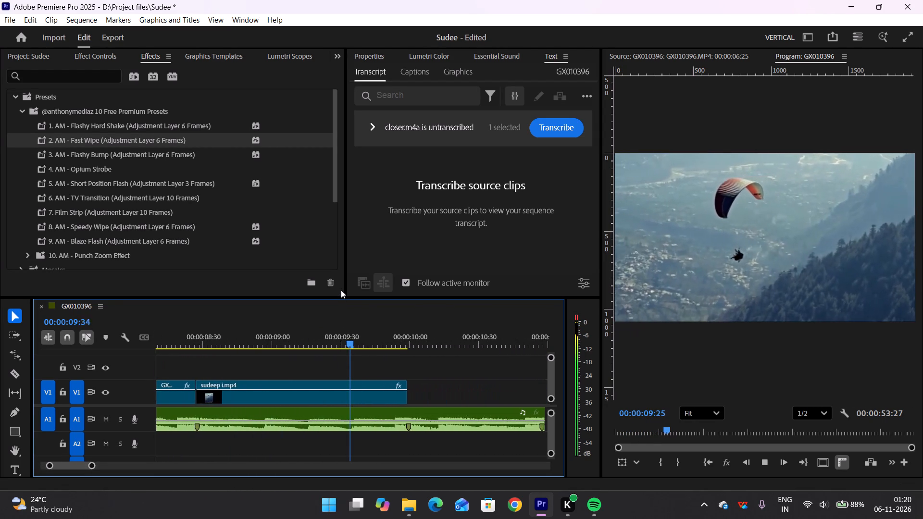
{"action": "key", "text": "space"}
{"action": "key", "text": "space"}
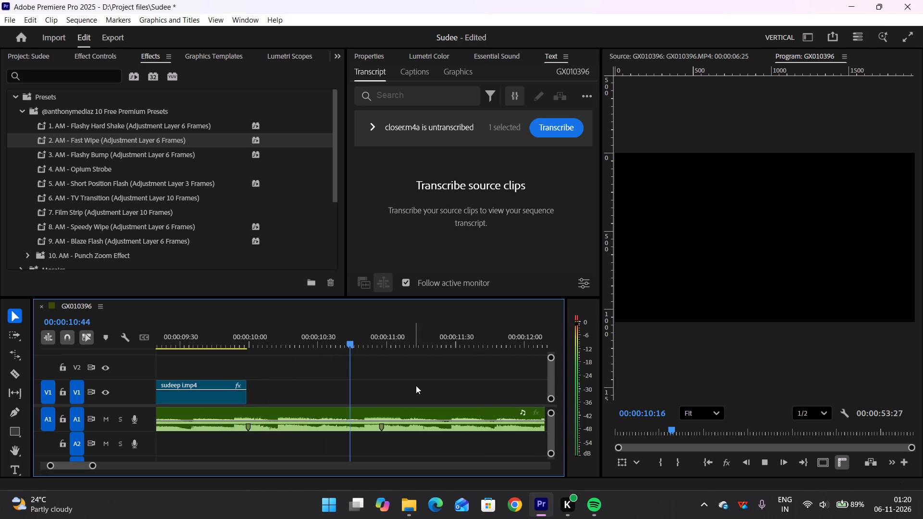
{"action": "key", "text": "space"}
Review the unused GX010396.MP4 clip on V4, playing it from 00:00:18:51.
{"action": "key", "text": "grave"}
{"action": "scroll", "coordinate": [353, 338], "scroll_direction": "left", "scroll_amount": 5}
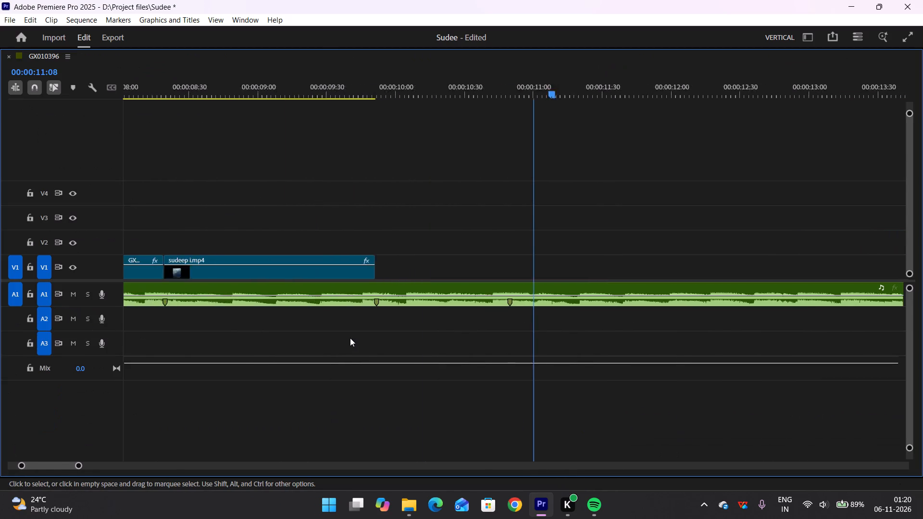
{"action": "scroll", "coordinate": [350, 338], "scroll_direction": "left", "scroll_amount": 3}
{"action": "scroll", "coordinate": [407, 250], "scroll_direction": "right", "scroll_amount": 1}
{"action": "left_click_drag", "start_coordinate": [326, 177], "coordinate": [450, 253]}
{"action": "scroll", "coordinate": [735, 210], "scroll_direction": "left", "scroll_amount": 2}
{"action": "left_click_drag", "start_coordinate": [613, 86], "coordinate": [626, 77]}
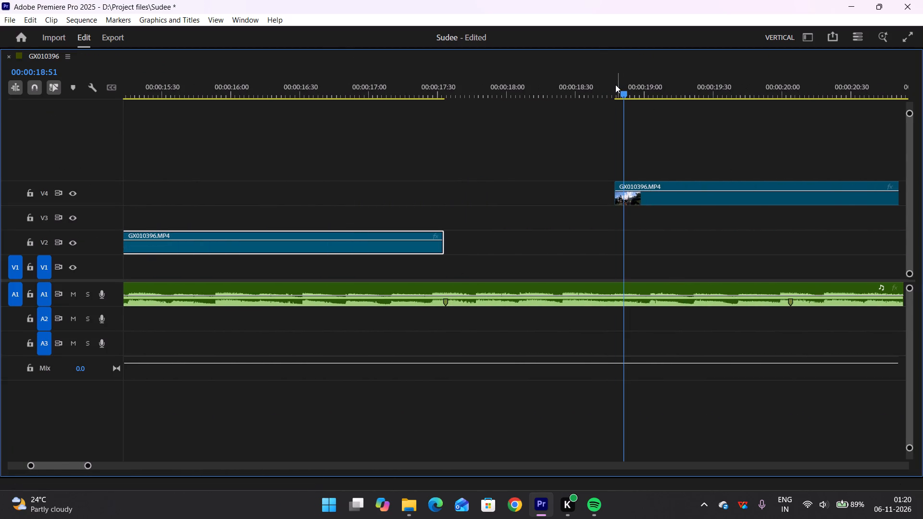
{"action": "key", "text": "grave"}
{"action": "key", "text": "space"}
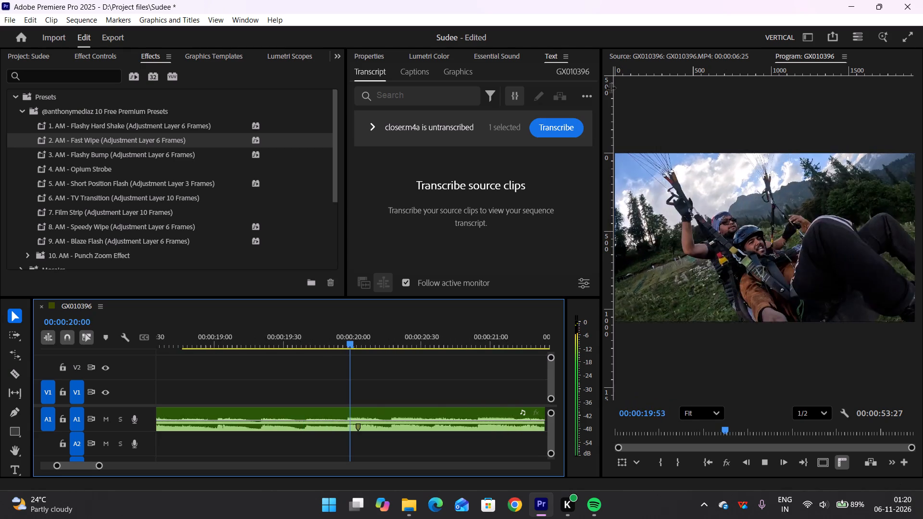
{"action": "key", "text": "space"}
{"action": "type", "text": "`"}
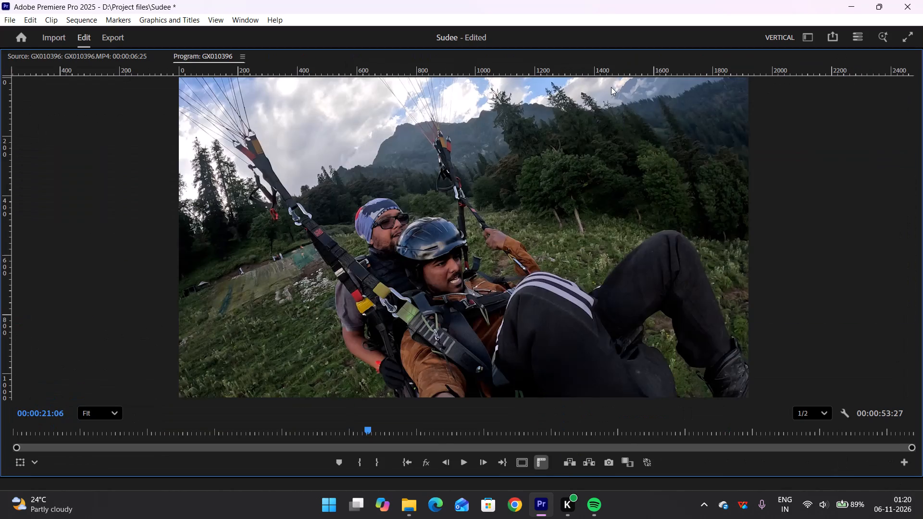
{"action": "key", "text": "space"}
{"action": "key", "text": "grave"}
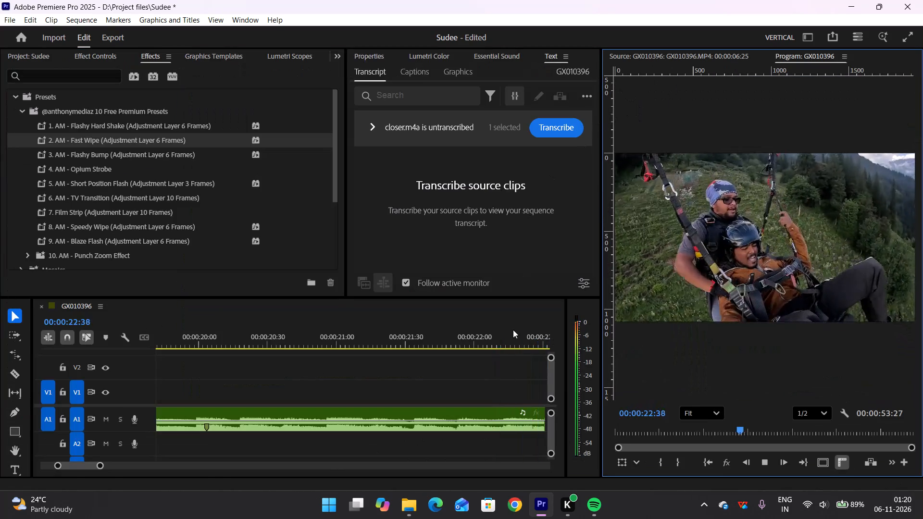
{"action": "key", "text": "grave"}
{"action": "key", "text": "space"}
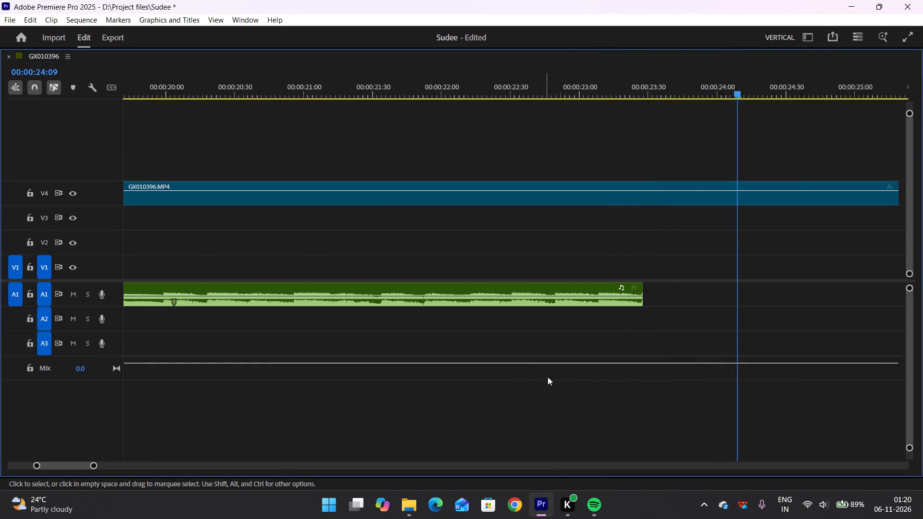
Delete the GX010396.MP4 clip from V4.
{"action": "scroll", "coordinate": [553, 377], "scroll_direction": "left", "scroll_amount": 5}
{"action": "left_click_drag", "start_coordinate": [97, 465], "coordinate": [128, 463]}
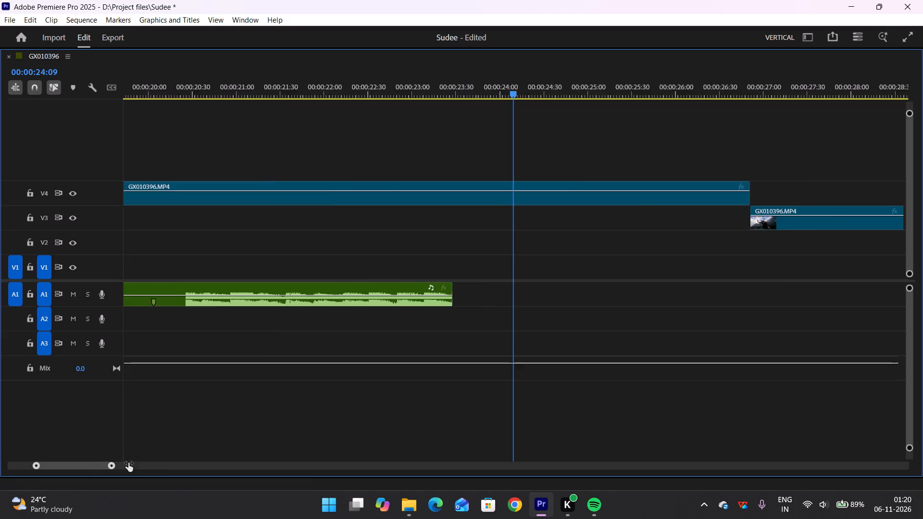
{"action": "left_click_drag", "start_coordinate": [128, 463], "coordinate": [189, 458]}
{"action": "left_click_drag", "start_coordinate": [383, 161], "coordinate": [429, 210]}
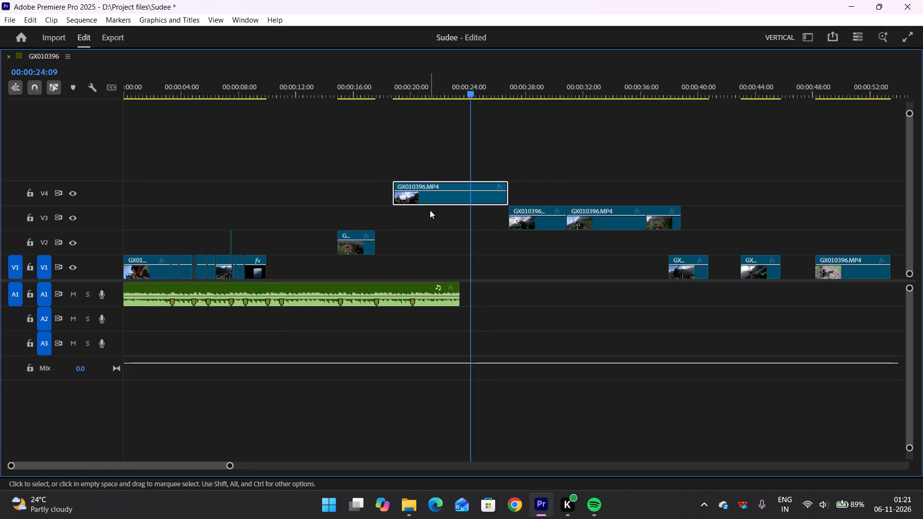
{"action": "key", "text": "BackSpace"}
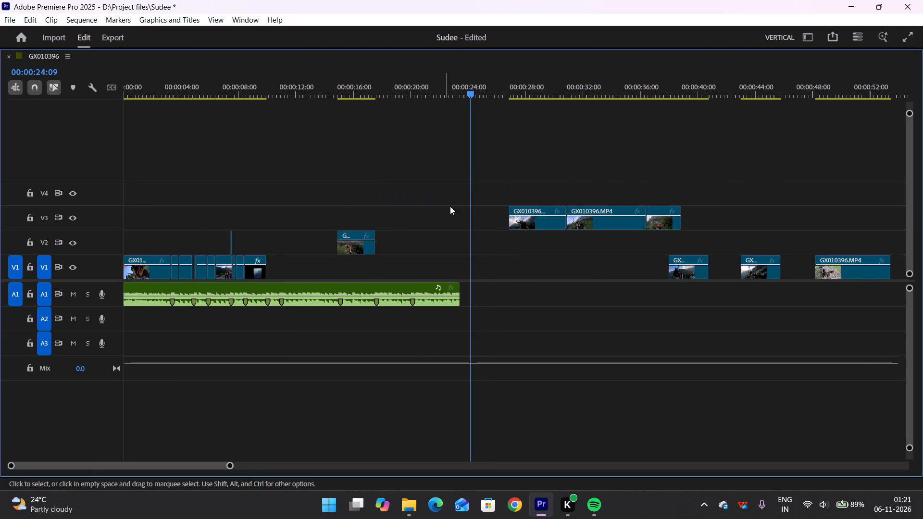
Review the first two GX010396.MP4 clips on V3, playing from 00:00:27:35 and again from 00:00:31:32.
{"action": "left_click_drag", "start_coordinate": [468, 93], "coordinate": [518, 89]}
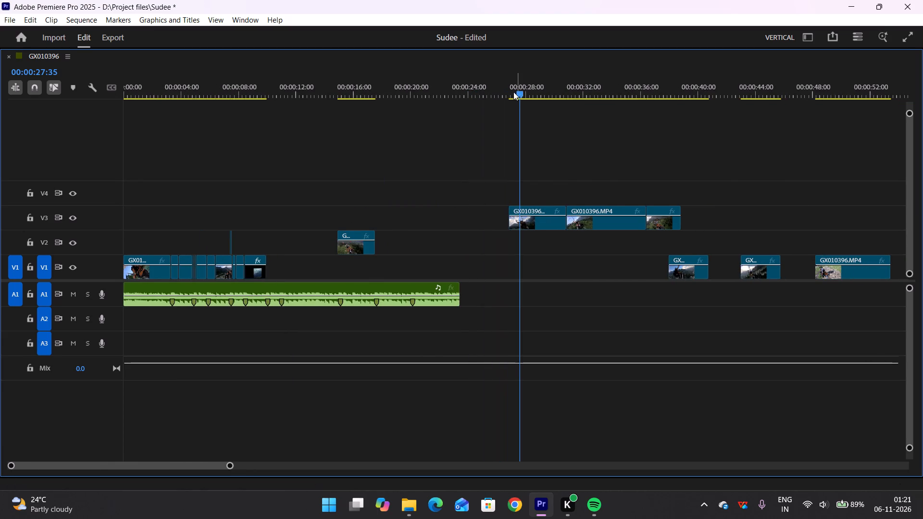
{"action": "key", "text": "Tab"}
{"action": "key", "text": "grave"}
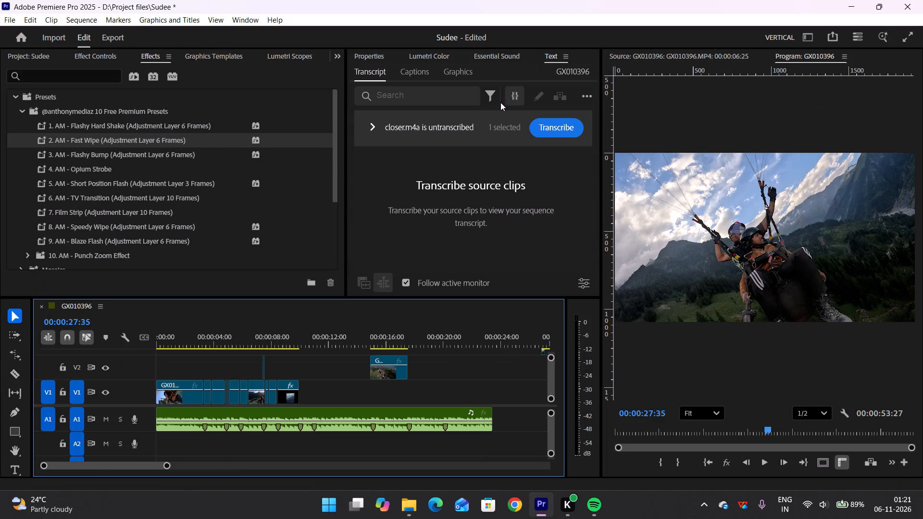
{"action": "key", "text": "space"}
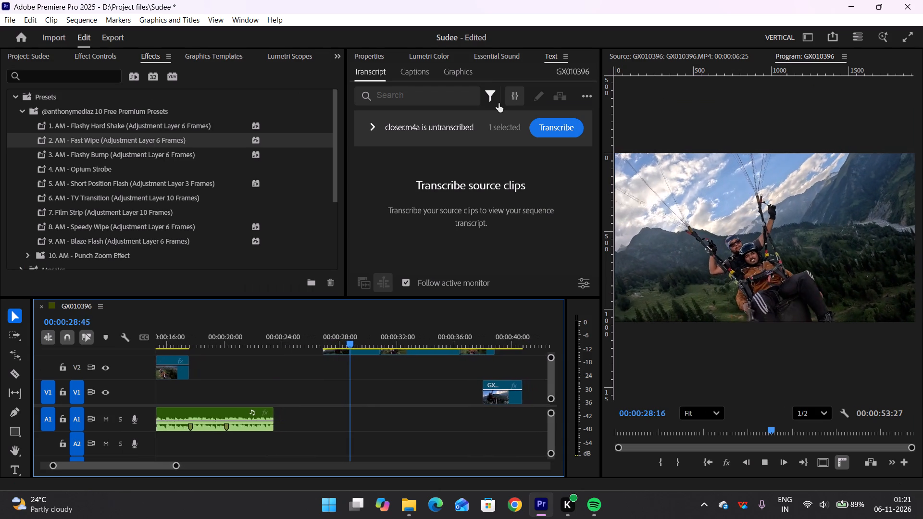
{"action": "key", "text": "space"}
{"action": "key", "text": "space"}
{"action": "key", "text": "space"}
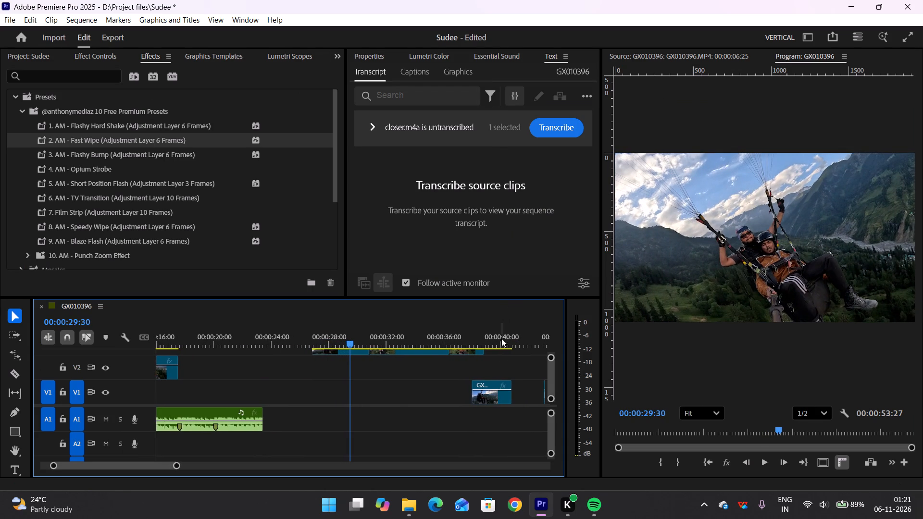
{"action": "key", "text": "grave"}
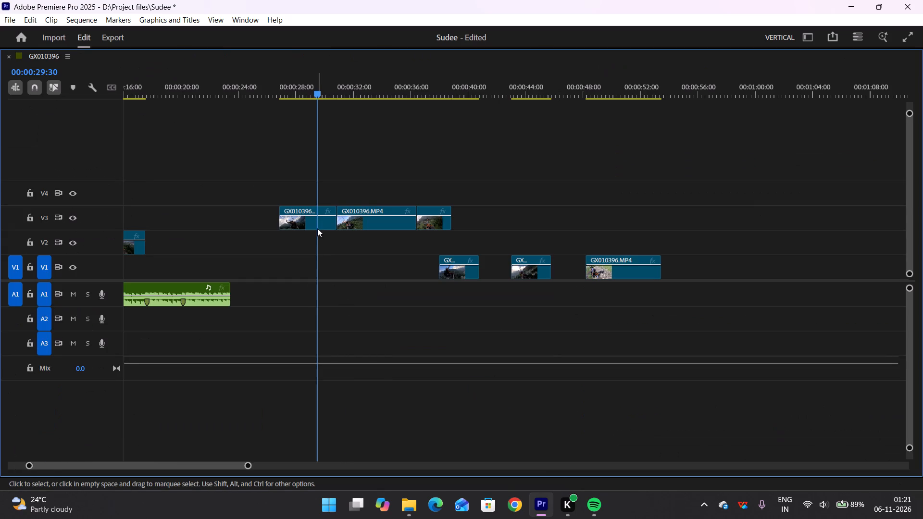
{"action": "left_click", "coordinate": [317, 228]}
{"action": "left_click", "coordinate": [348, 90]}
{"action": "key", "text": "grave"}
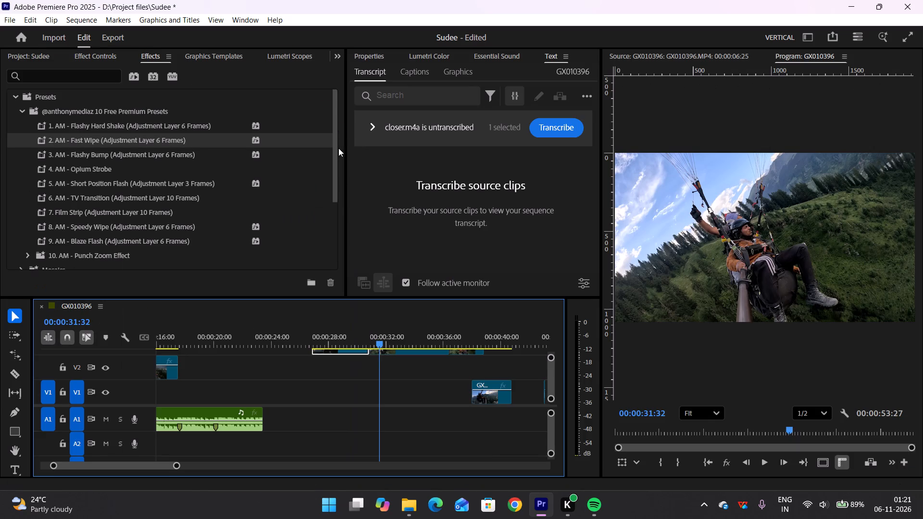
{"action": "key", "text": "space"}
{"action": "key", "text": "space"}
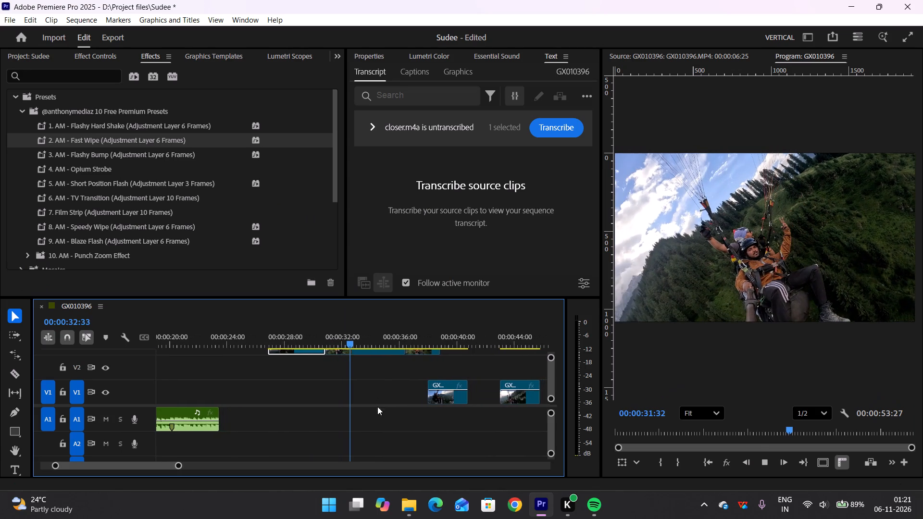
Split the second V3 clip at 00:00:32:49 and delete the part before the cut.
{"action": "left_click_drag", "start_coordinate": [347, 331], "coordinate": [290, 339]}
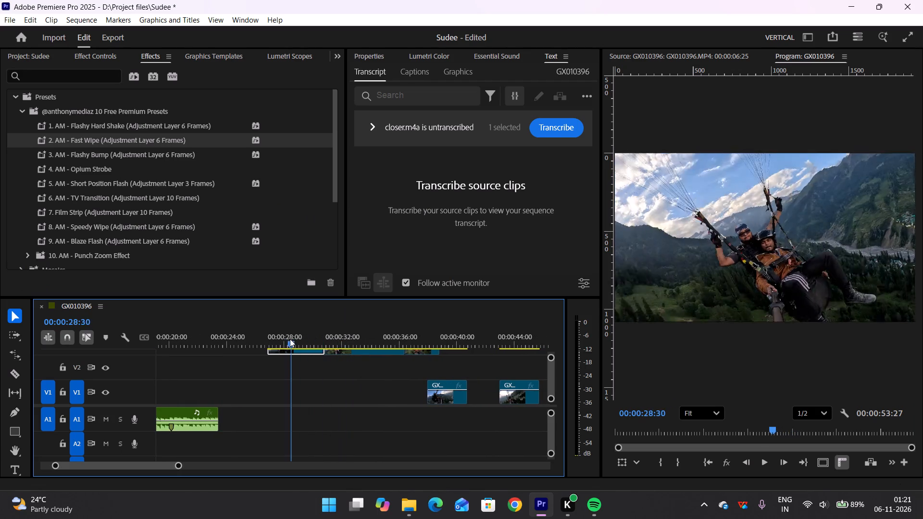
{"action": "left_click_drag", "start_coordinate": [290, 339], "coordinate": [370, 331]}
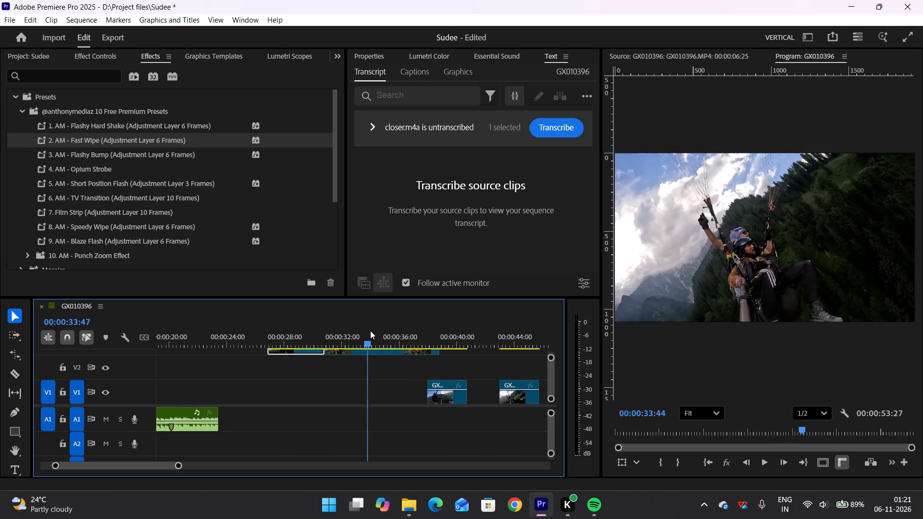
{"action": "left_click_drag", "start_coordinate": [370, 331], "coordinate": [396, 335]}
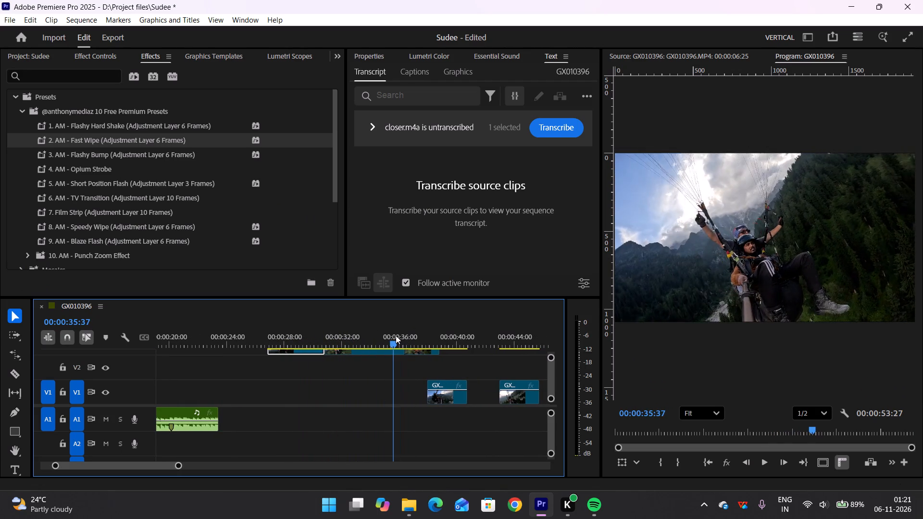
{"action": "left_click_drag", "start_coordinate": [396, 335], "coordinate": [391, 334]}
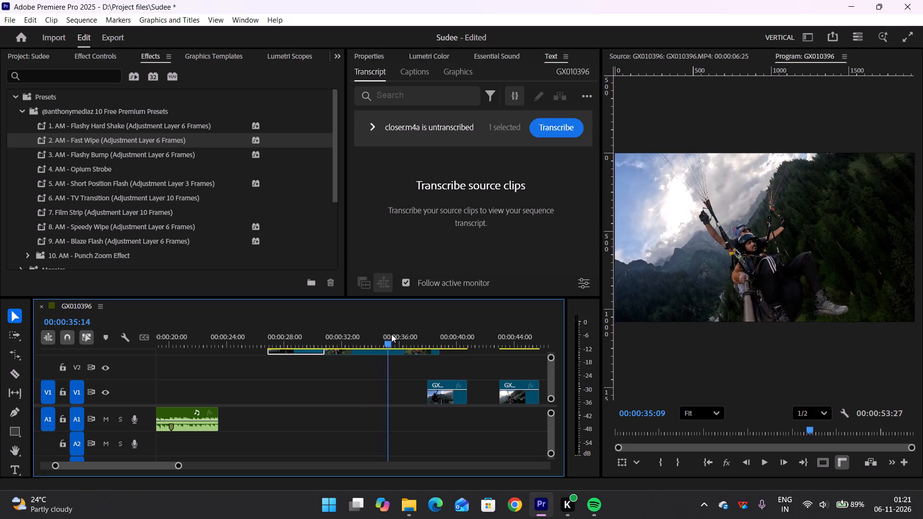
{"action": "left_click_drag", "start_coordinate": [391, 334], "coordinate": [346, 347]}
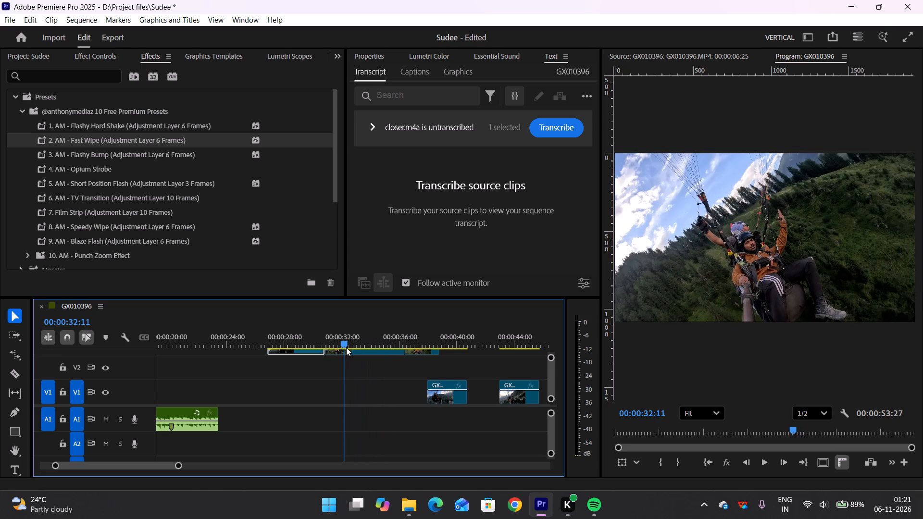
{"action": "left_click_drag", "start_coordinate": [346, 347], "coordinate": [374, 335]}
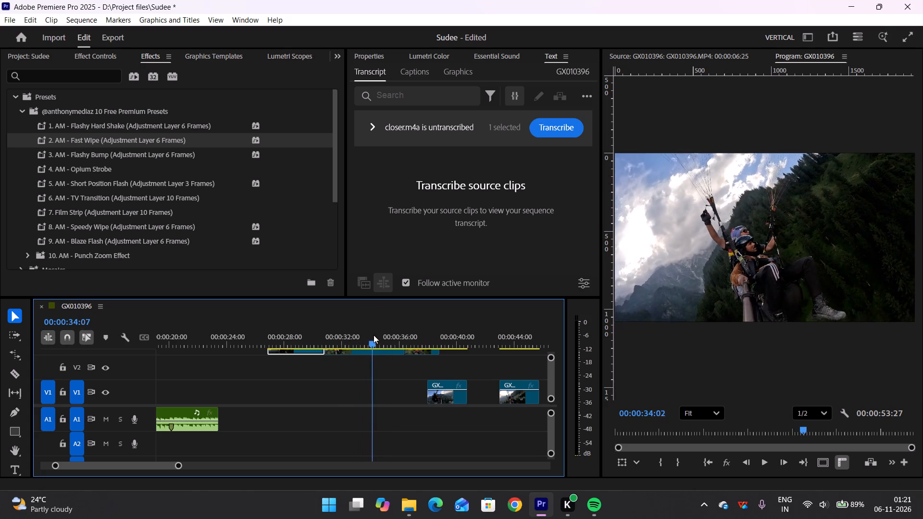
{"action": "left_click_drag", "start_coordinate": [374, 335], "coordinate": [344, 336]}
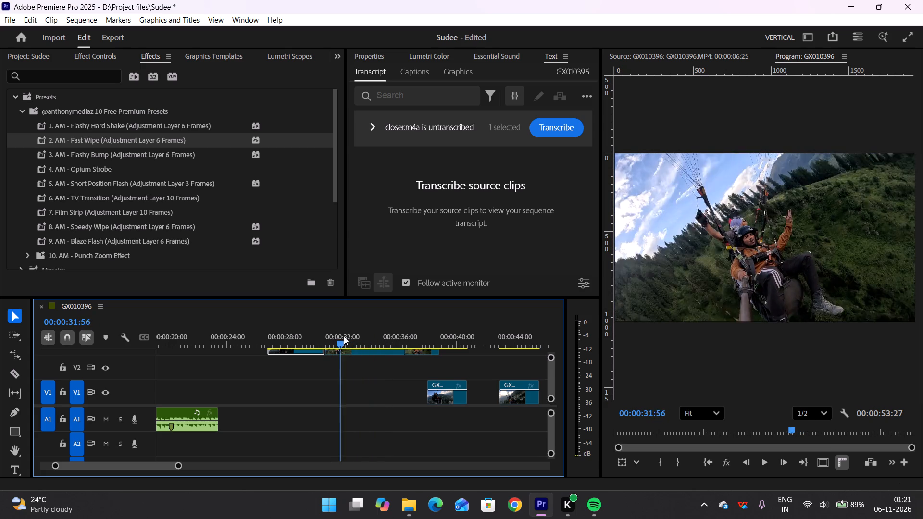
{"action": "left_click_drag", "start_coordinate": [344, 336], "coordinate": [359, 330]}
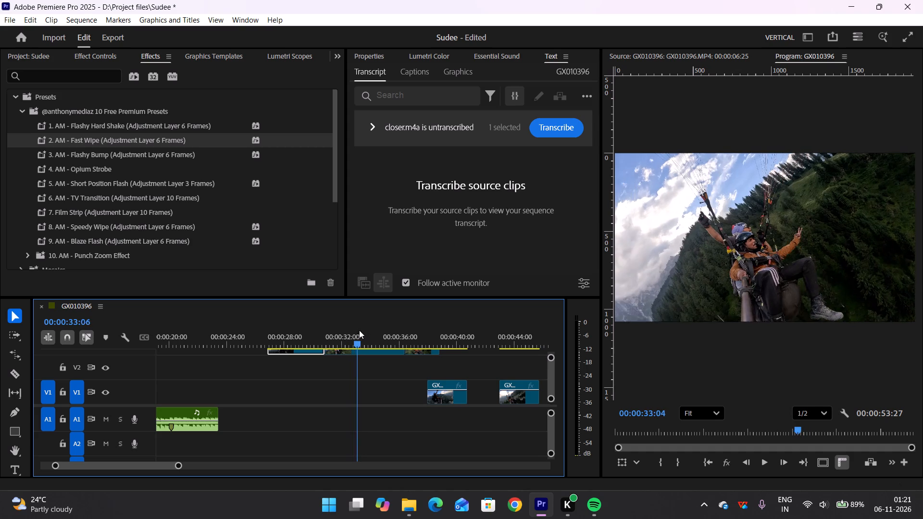
{"action": "left_click_drag", "start_coordinate": [359, 330], "coordinate": [355, 332]}
{"action": "left_click", "coordinate": [366, 350]}
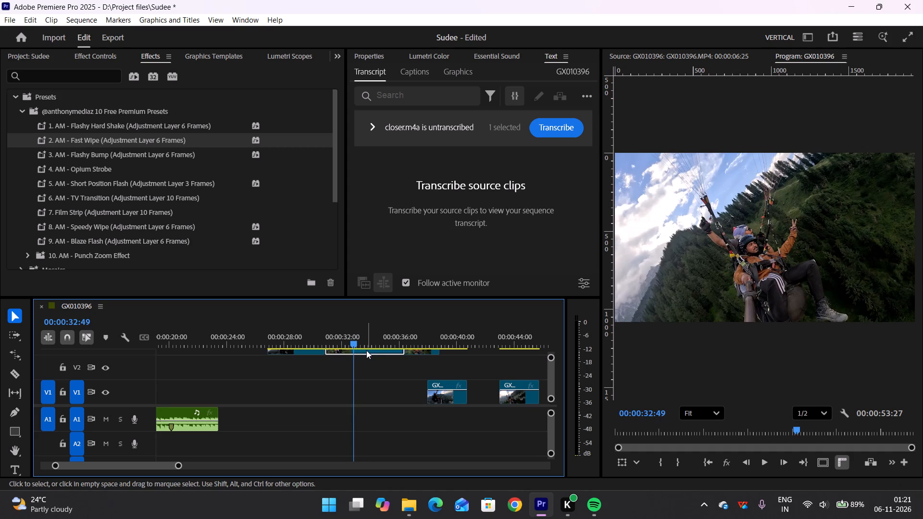
{"action": "key", "text": "c"}
{"action": "left_click", "coordinate": [352, 353]}
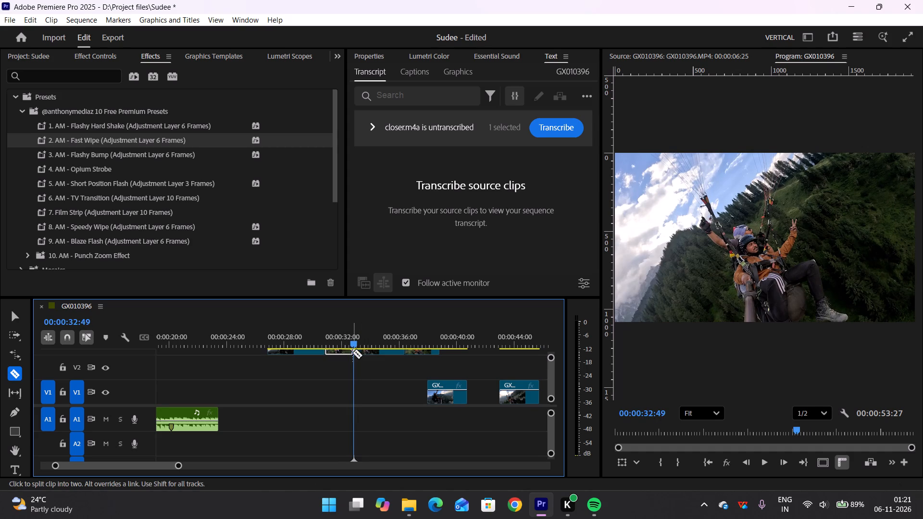
{"action": "key", "text": "v"}
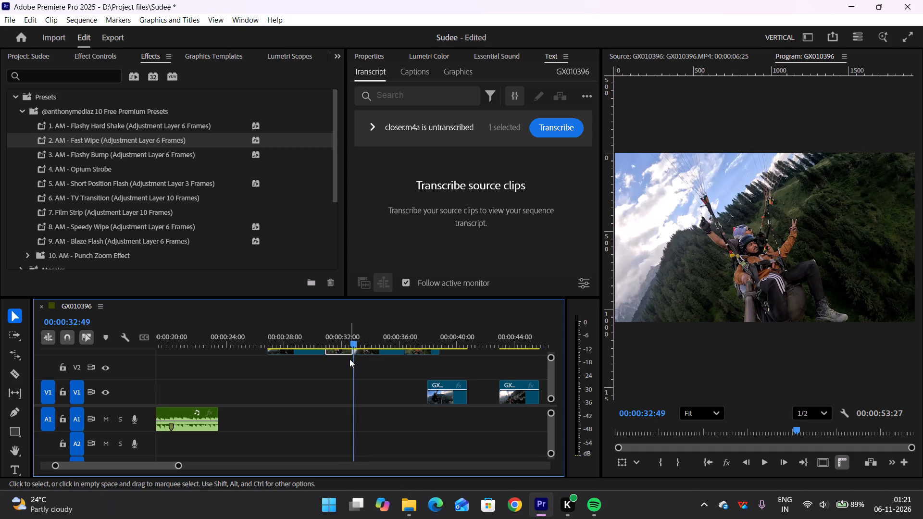
{"action": "key", "text": "BackSpace"}
Split the rest of the second V3 clip at 00:00:35:18 and delete the short piece after the cut.
{"action": "key", "text": "space"}
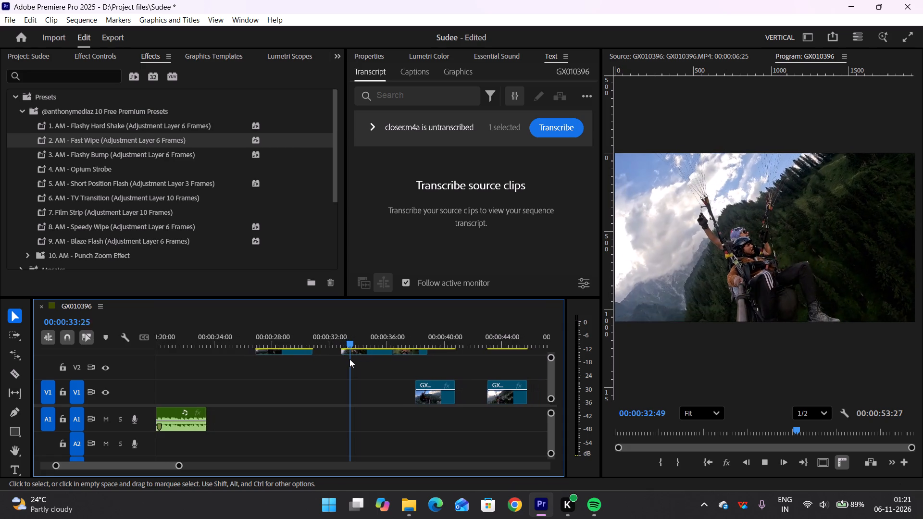
{"action": "key", "text": "space"}
{"action": "key", "text": "space"}
{"action": "key", "text": "space"}
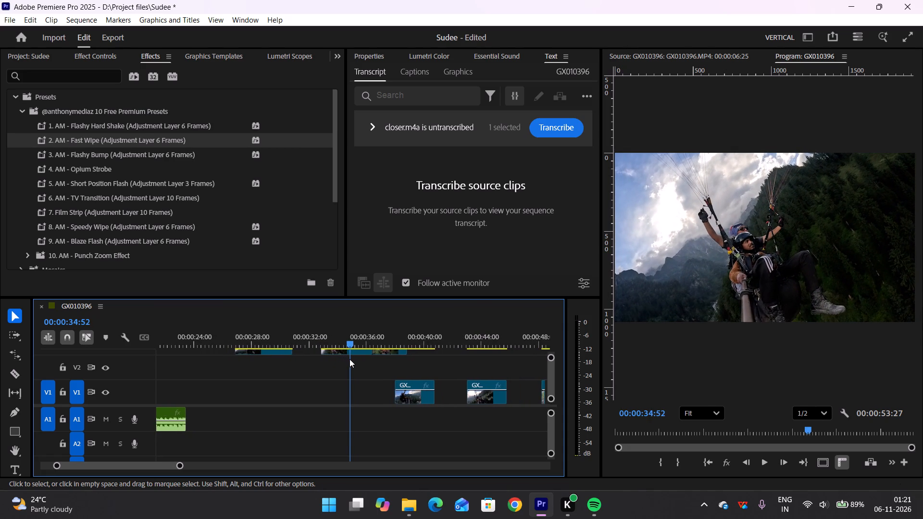
{"action": "key", "text": "grave"}
{"action": "key", "text": "grave"}
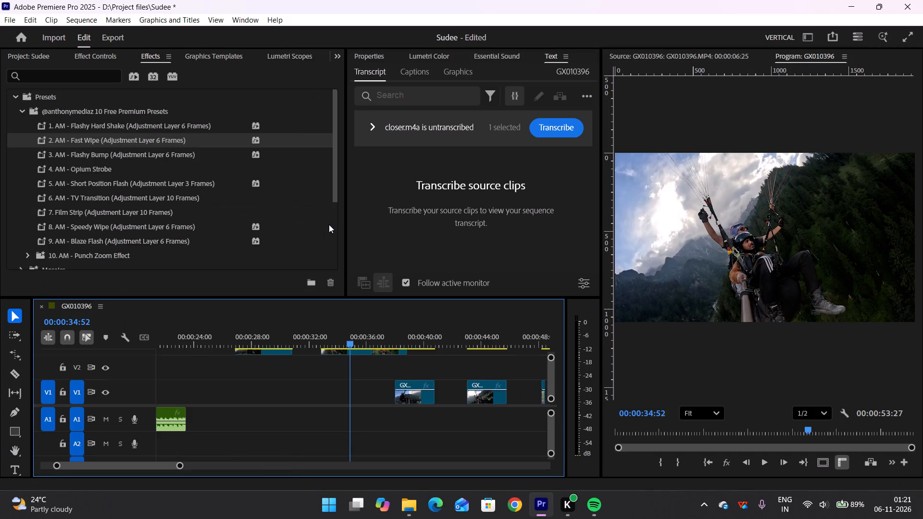
{"action": "key", "text": "space"}
{"action": "key", "text": "space"}
{"action": "key", "text": "grave"}
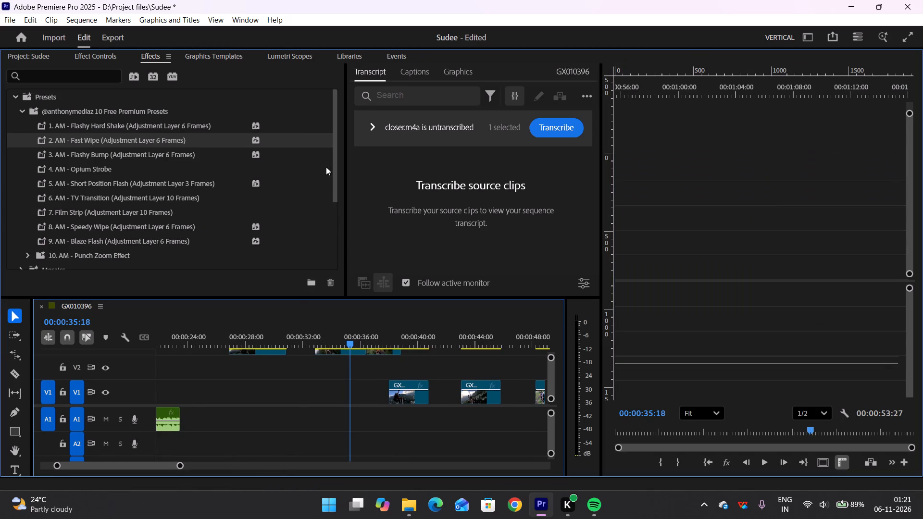
{"action": "key", "text": "grave"}
{"action": "key", "text": "grave"}
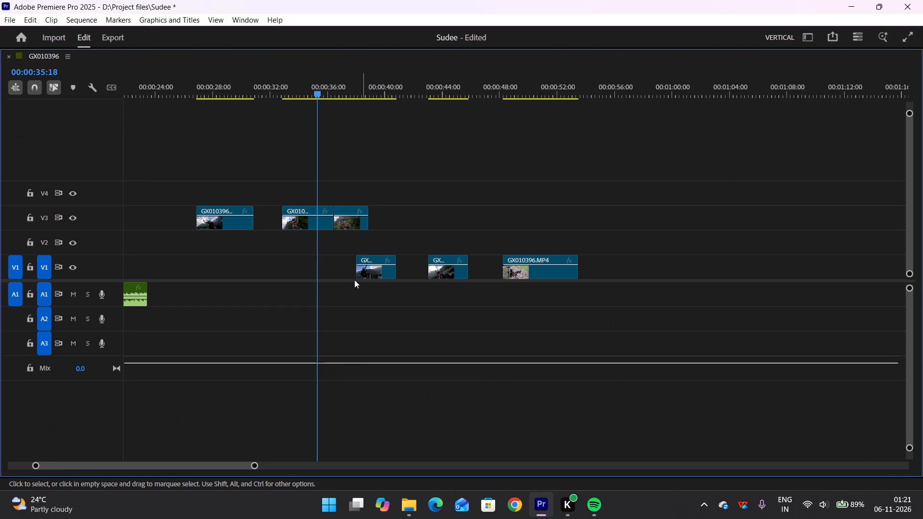
{"action": "key", "text": "c"}
{"action": "left_click", "coordinate": [318, 217]}
{"action": "key", "text": "v"}
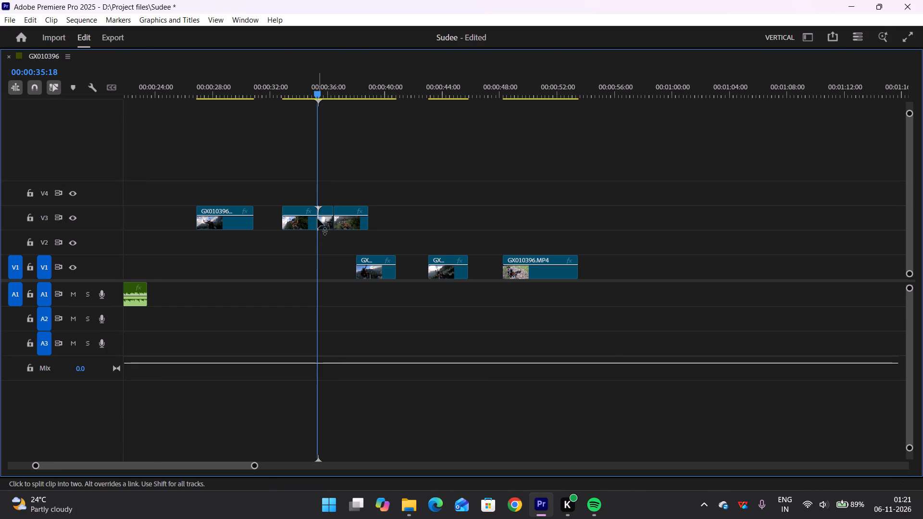
{"action": "left_click_drag", "start_coordinate": [327, 190], "coordinate": [321, 229]}
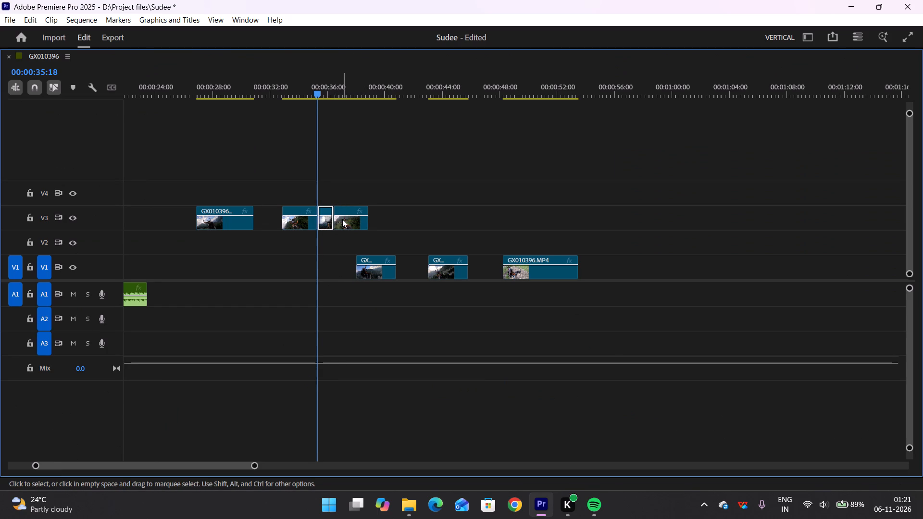
{"action": "key", "text": "BackSpace"}
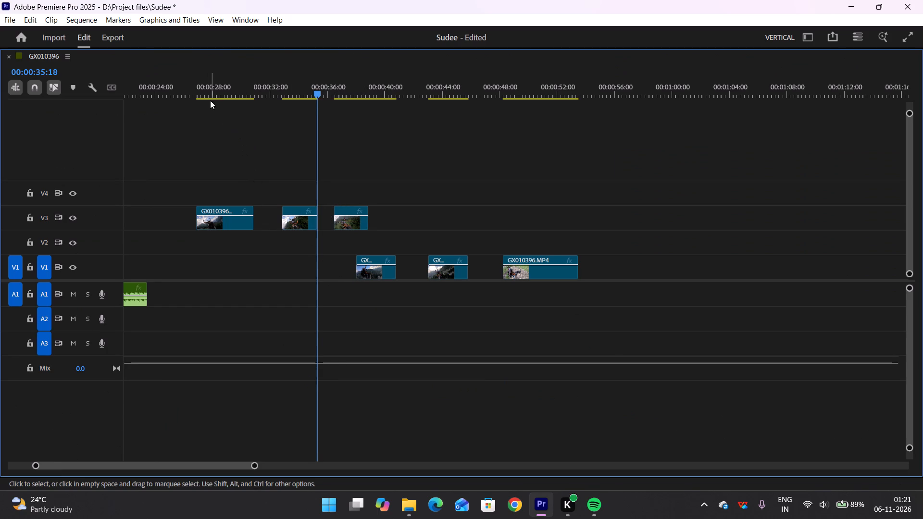
Play the first V3 clip, split it at 00:00:29:10 and delete the part before the cut.
{"action": "left_click", "coordinate": [199, 93]}
{"action": "key", "text": "grave"}
{"action": "key", "text": "space"}
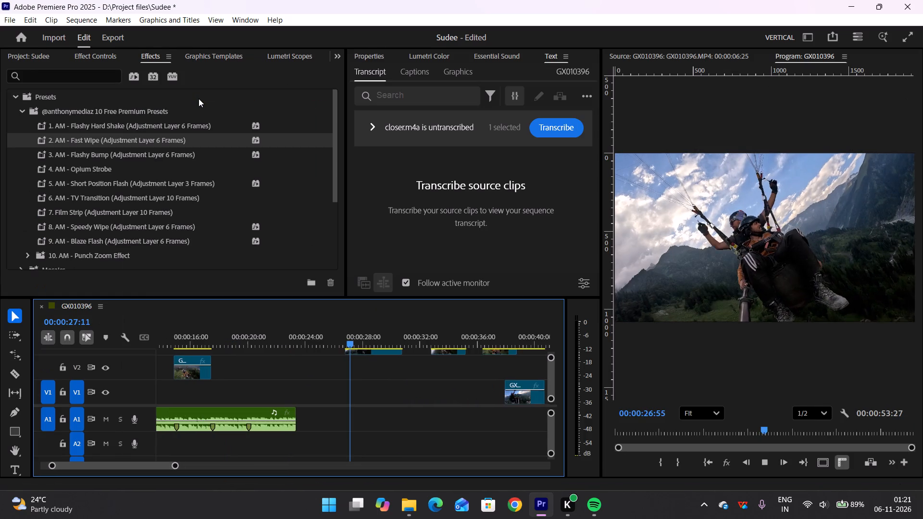
{"action": "key", "text": "space"}
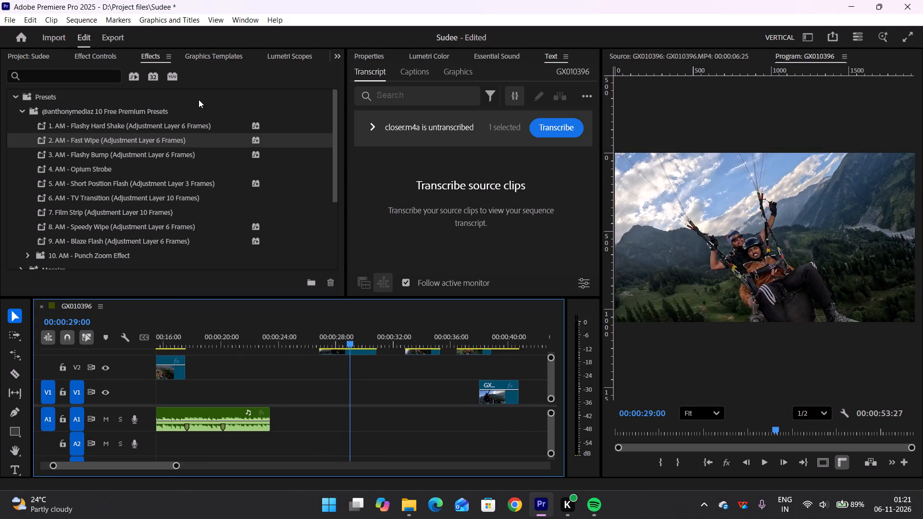
{"action": "key", "text": "space"}
{"action": "key", "text": "space"}
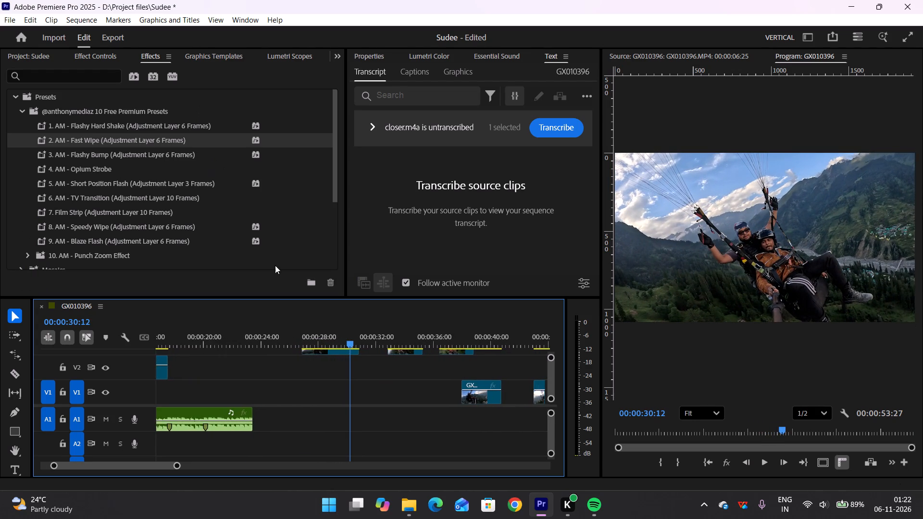
{"action": "left_click_drag", "start_coordinate": [345, 336], "coordinate": [337, 342]}
{"action": "key", "text": "c"}
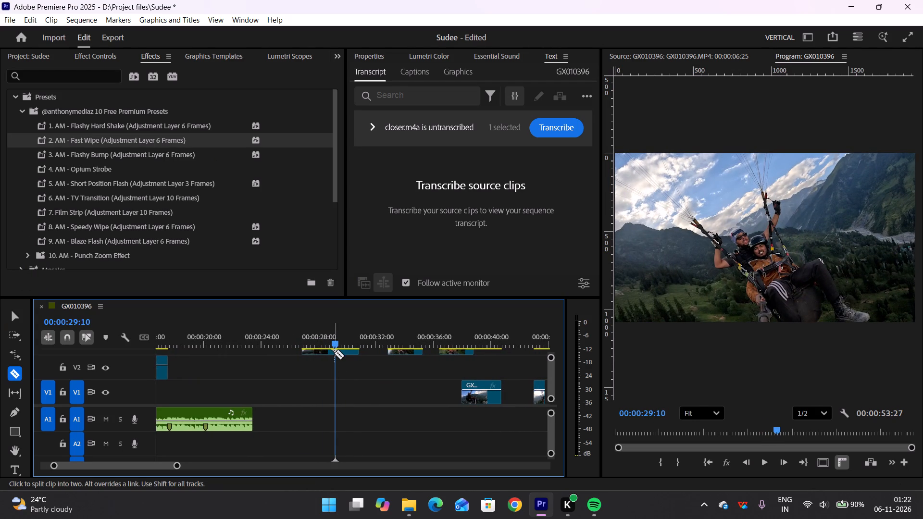
{"action": "left_click", "coordinate": [334, 353]}
{"action": "key", "text": "v"}
{"action": "key", "text": "grave"}
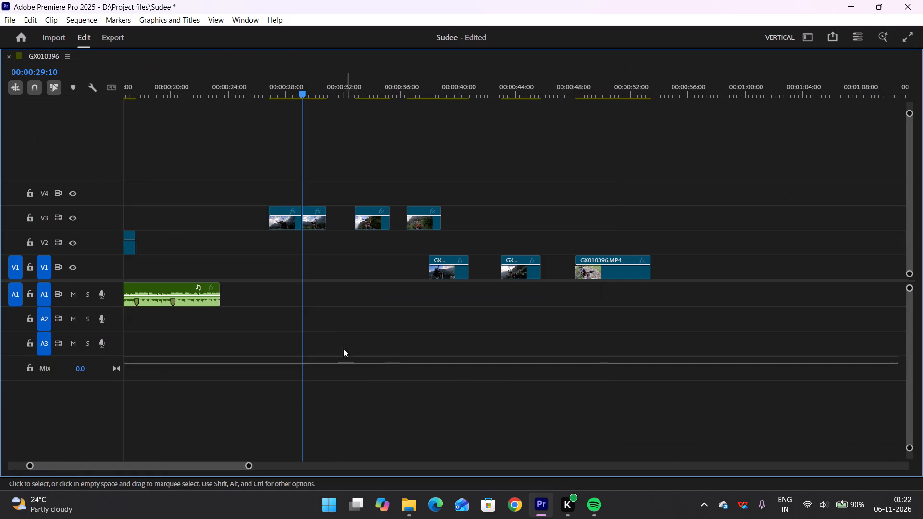
{"action": "left_click_drag", "start_coordinate": [271, 167], "coordinate": [290, 275]}
{"action": "key", "text": "BackSpace"}
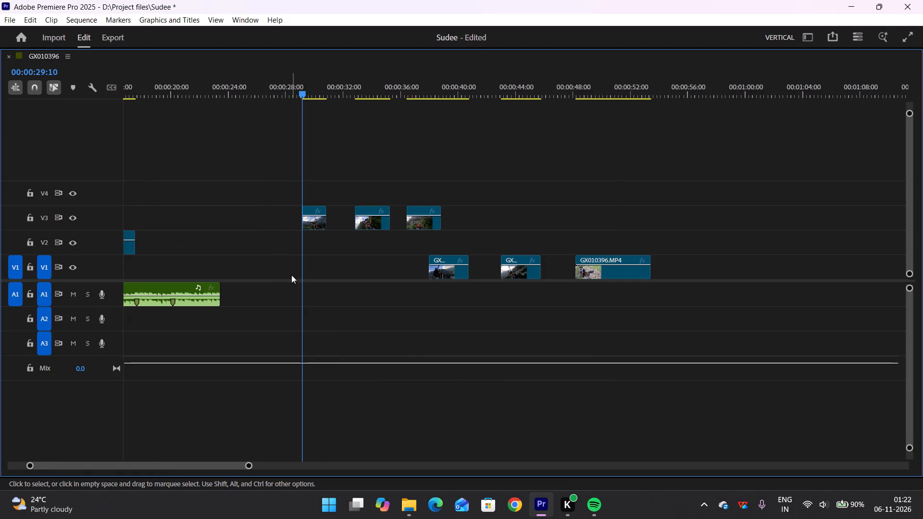
Move the first two trimmed V3 clips together to V4, starting at the end of the opening V1 edit, at about 00:00:10.
{"action": "left_click_drag", "start_coordinate": [299, 162], "coordinate": [366, 259]}
{"action": "scroll", "coordinate": [360, 256], "scroll_direction": "right", "scroll_amount": 1}
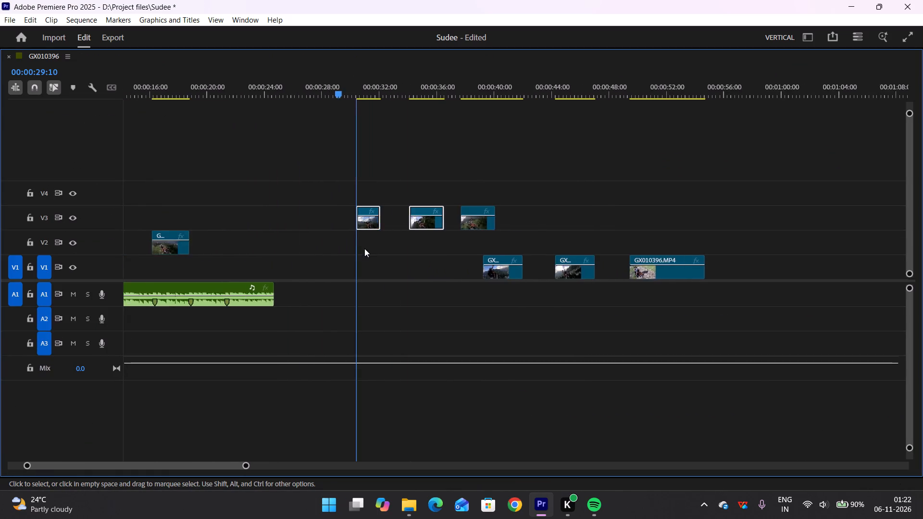
{"action": "scroll", "coordinate": [364, 248], "scroll_direction": "right", "scroll_amount": 1}
{"action": "scroll", "coordinate": [517, 236], "scroll_direction": "right", "scroll_amount": 4}
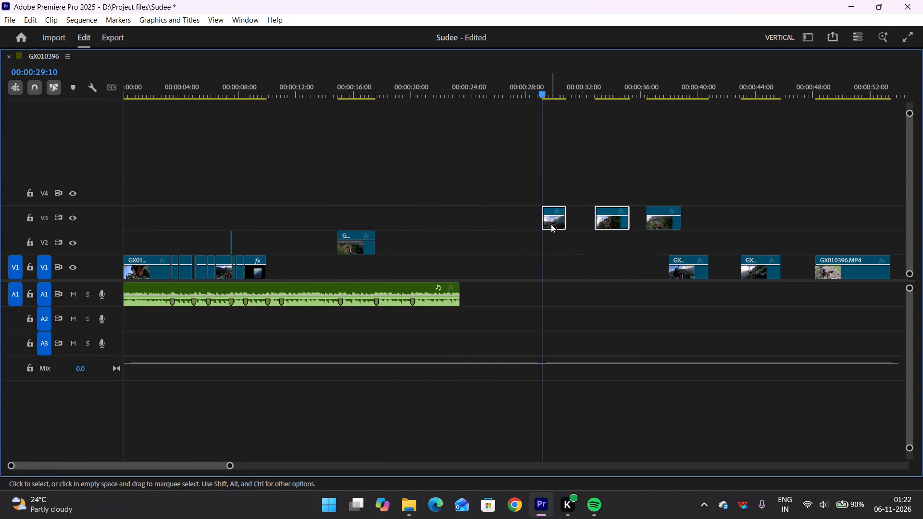
{"action": "left_click_drag", "start_coordinate": [551, 224], "coordinate": [281, 189]}
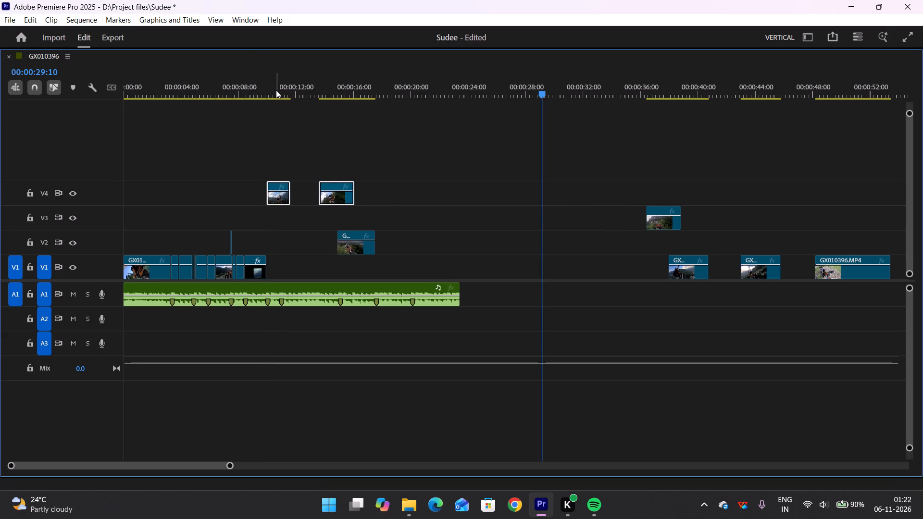
Move the V2 clip later on its track so that it ends together with closer.m4a.
{"action": "left_click_drag", "start_coordinate": [276, 90], "coordinate": [269, 95]}
{"action": "left_click_drag", "start_coordinate": [394, 265], "coordinate": [351, 237]}
{"action": "left_click_drag", "start_coordinate": [353, 249], "coordinate": [443, 241]}
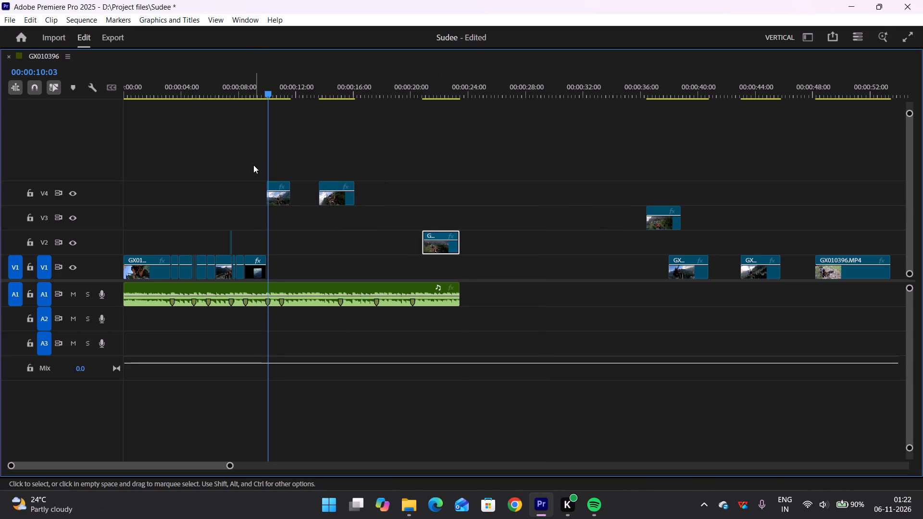
Move the two V4 clips together down to V1, with the first starting directly after the opening edit at about 00:00:10.
{"action": "left_click_drag", "start_coordinate": [256, 161], "coordinate": [358, 200]}
{"action": "left_click_drag", "start_coordinate": [336, 199], "coordinate": [351, 234]}
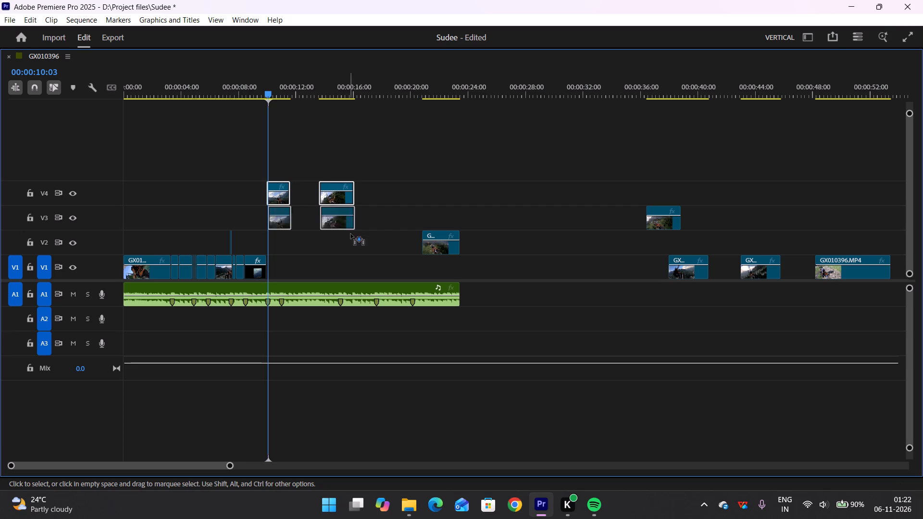
{"action": "left_click_drag", "start_coordinate": [351, 234], "coordinate": [331, 270]}
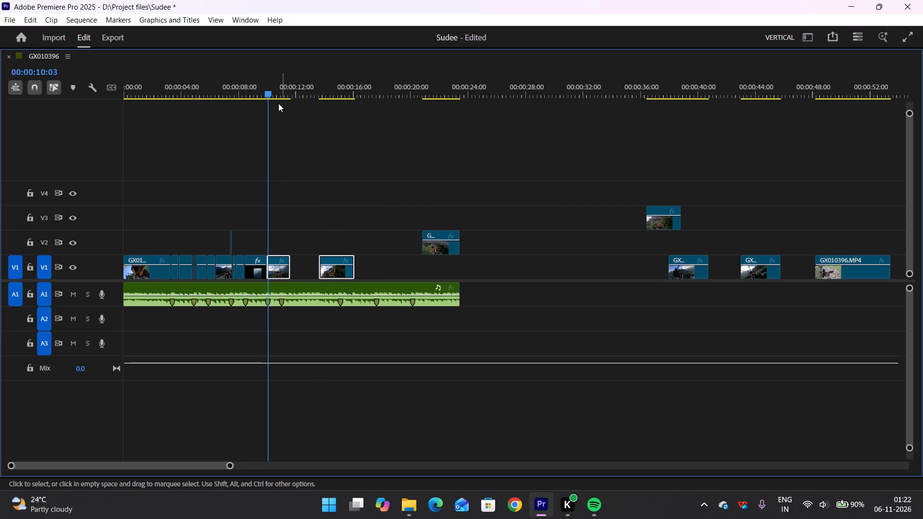
Restore the full panel layout and play the sequence from the start through the newly placed V1 clips.
{"action": "left_click_drag", "start_coordinate": [273, 99], "coordinate": [78, 125]}
{"action": "left_click_drag", "start_coordinate": [169, 88], "coordinate": [97, 102]}
{"action": "key", "text": "Escape"}
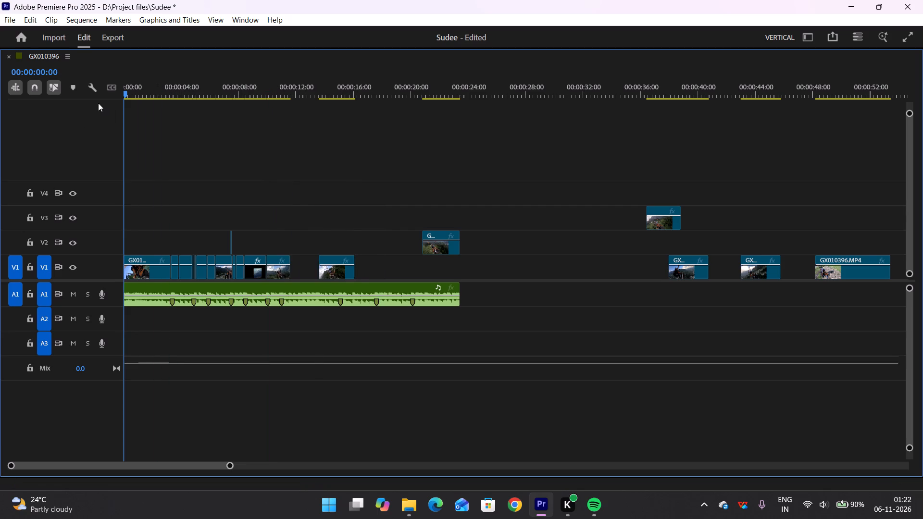
{"action": "key", "text": "grave"}
{"action": "key", "text": "space"}
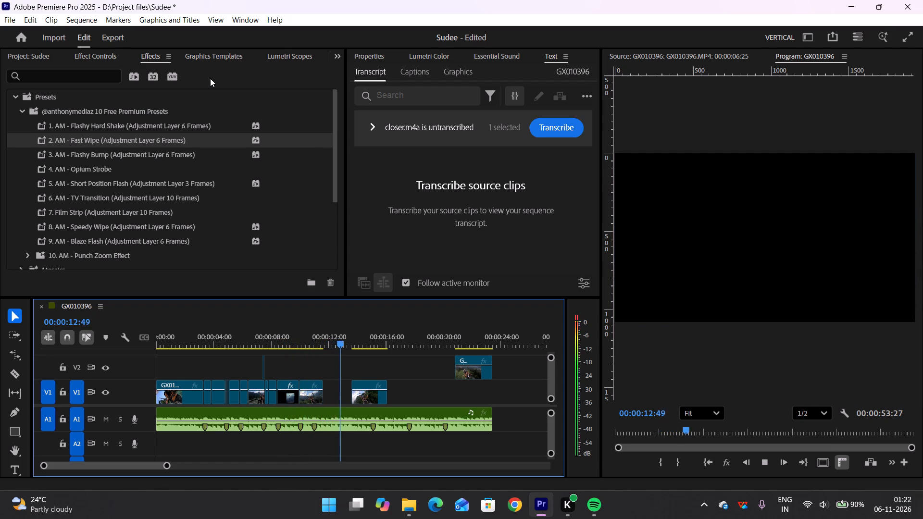
{"action": "key", "text": "space"}
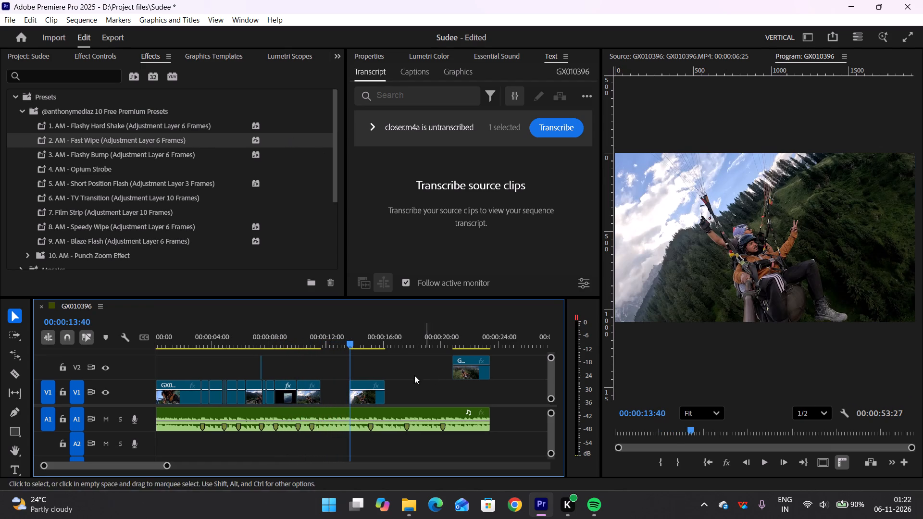
Replay the gap between the two newly placed V1 clips and add a beat marker to closer.m4a at 00:00:13:22.
{"action": "left_click_drag", "start_coordinate": [349, 339], "coordinate": [338, 341]}
{"action": "key", "text": "space"}
{"action": "key", "text": "space"}
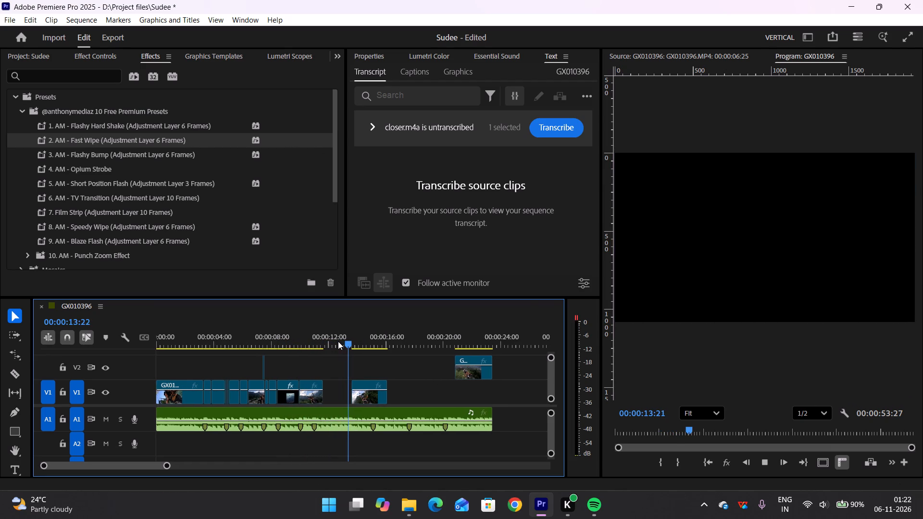
{"action": "key", "text": "space"}
{"action": "key", "text": "space"}
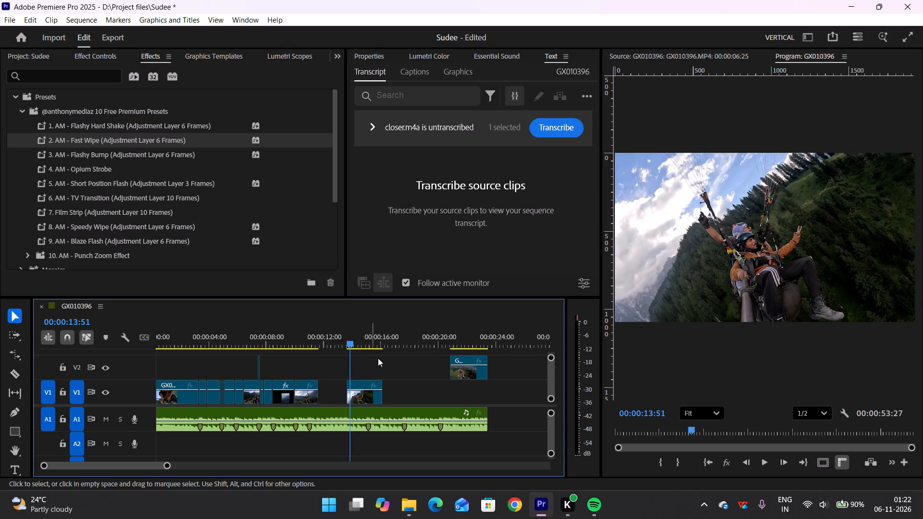
{"action": "left_click_drag", "start_coordinate": [350, 346], "coordinate": [343, 347]}
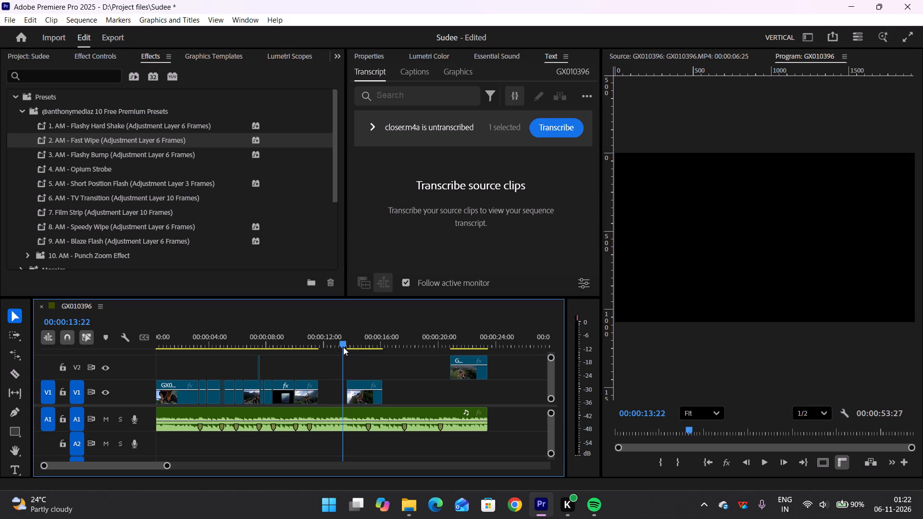
{"action": "left_click_drag", "start_coordinate": [343, 347], "coordinate": [343, 347]}
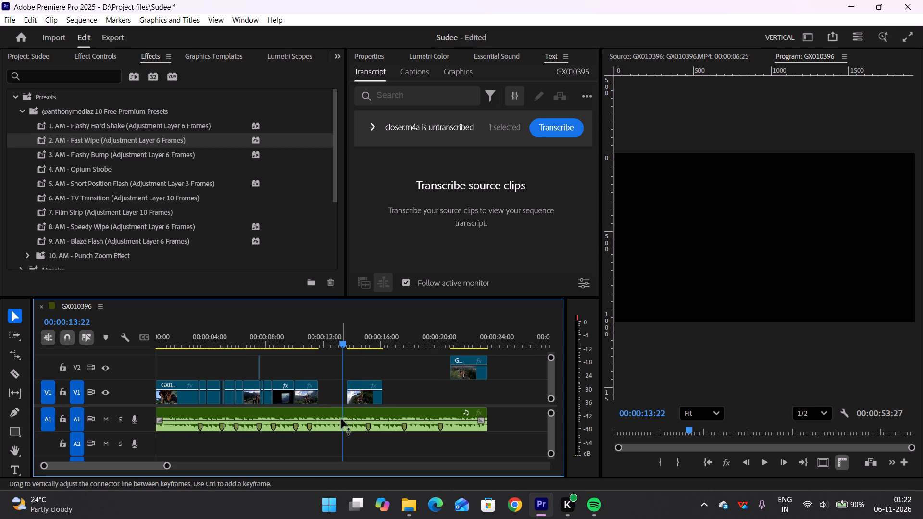
{"action": "left_click", "coordinate": [341, 420]}
{"action": "key", "text": "m"}
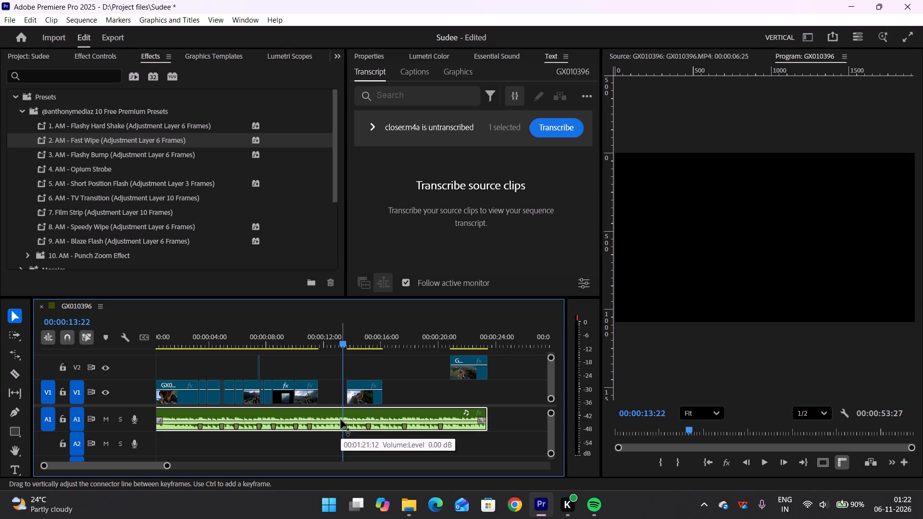
Replay the music from the first placed clip into the gap and add a beat marker to closer.m4a at 00:00:12:13.
{"action": "left_click_drag", "start_coordinate": [340, 347], "coordinate": [303, 345]}
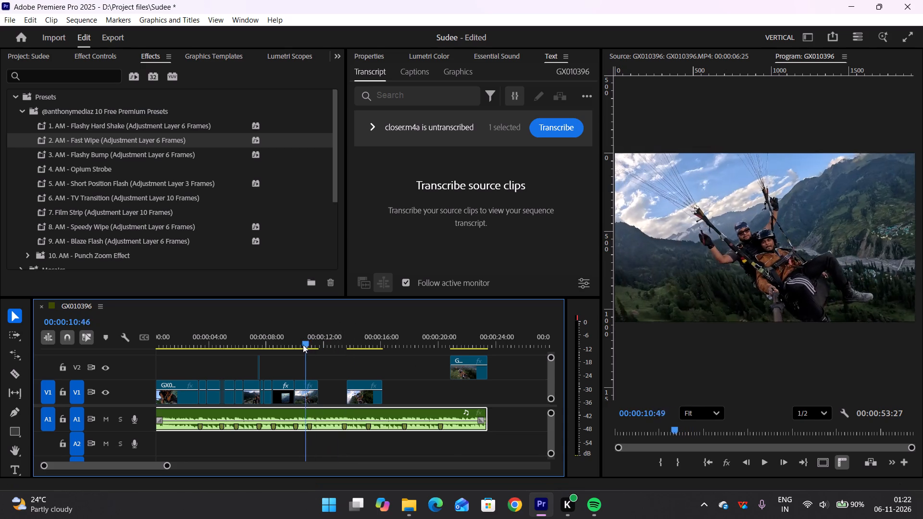
{"action": "left_click_drag", "start_coordinate": [303, 345], "coordinate": [285, 344]}
{"action": "key", "text": "space"}
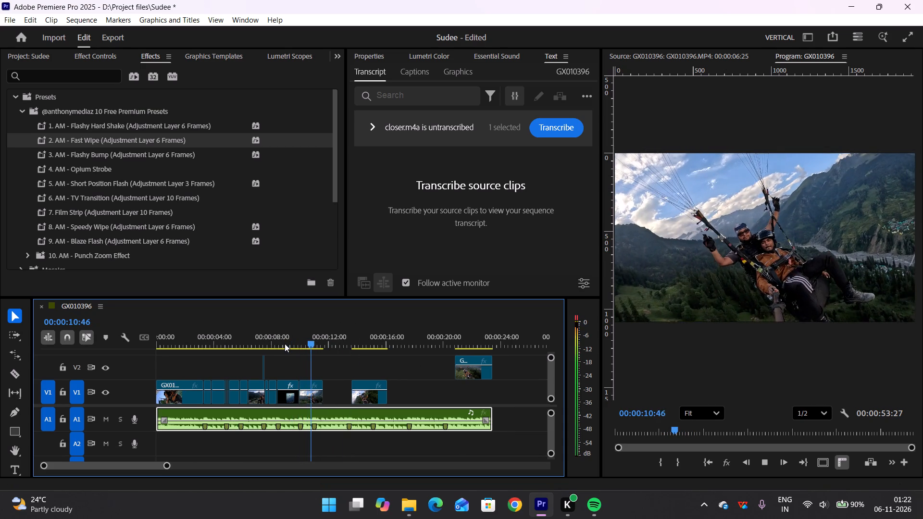
{"action": "key", "text": "space"}
{"action": "key", "text": "space"}
{"action": "key", "text": "space"}
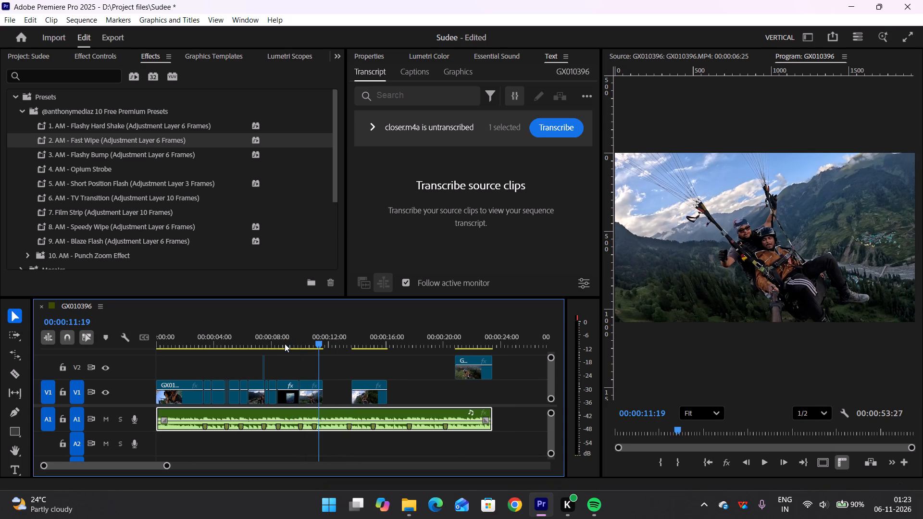
{"action": "left_click", "coordinate": [319, 339]}
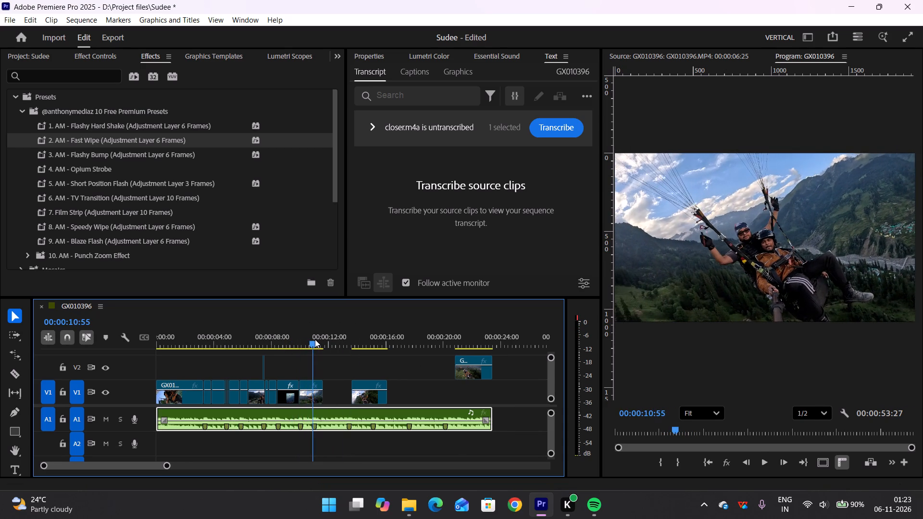
{"action": "key", "text": "space"}
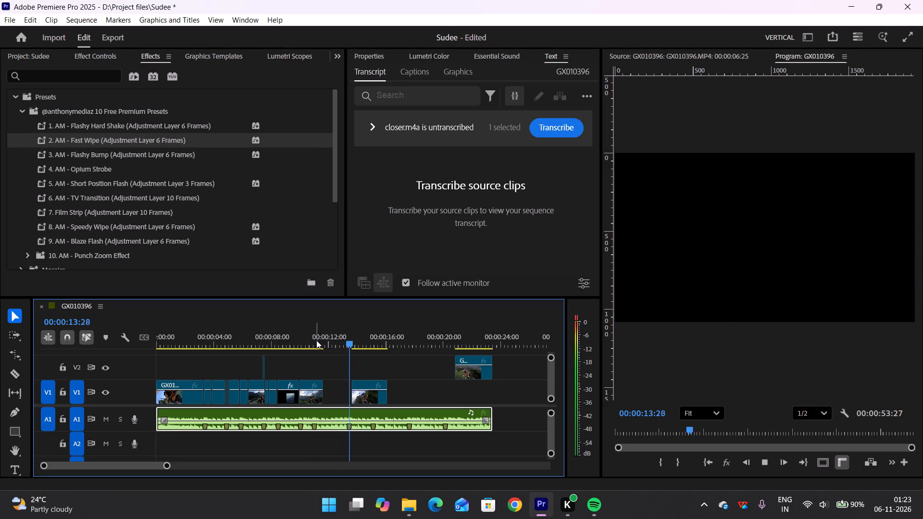
{"action": "key", "text": "space"}
{"action": "left_click_drag", "start_coordinate": [306, 347], "coordinate": [297, 345]}
{"action": "key", "text": "space"}
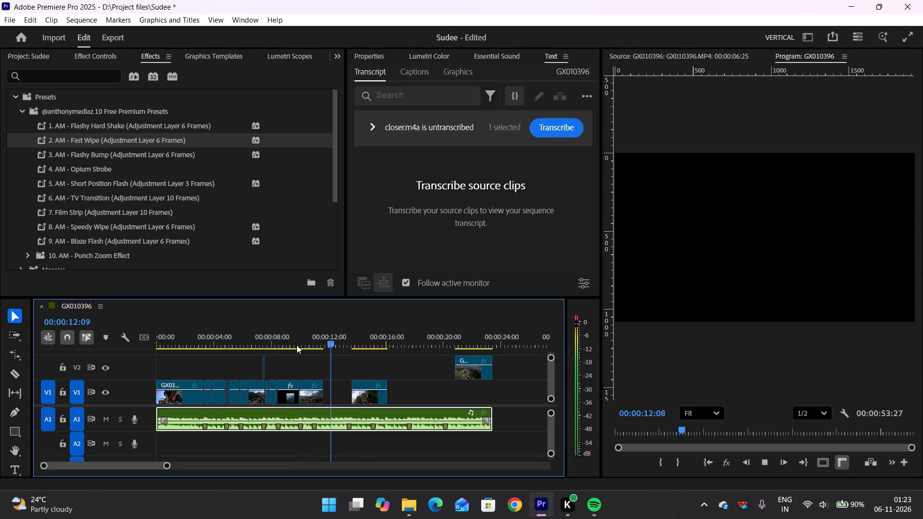
{"action": "key", "text": "space"}
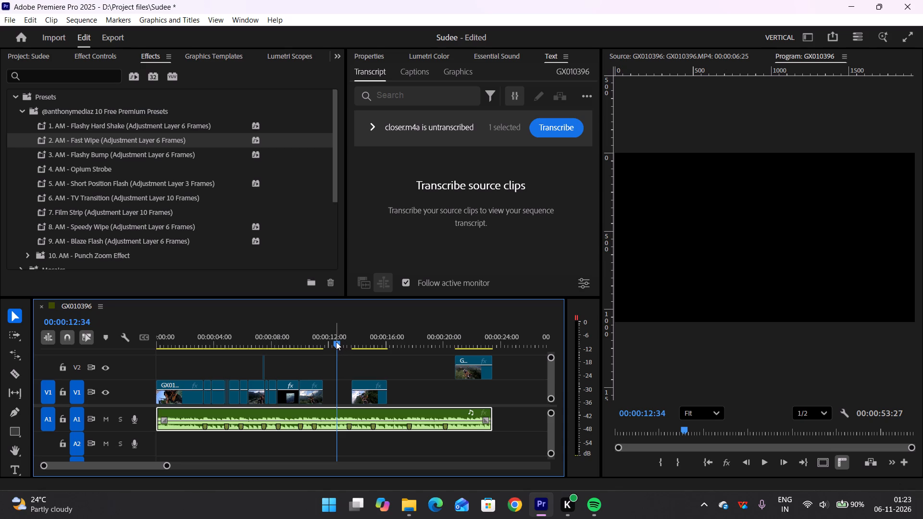
{"action": "left_click_drag", "start_coordinate": [336, 342], "coordinate": [330, 342]}
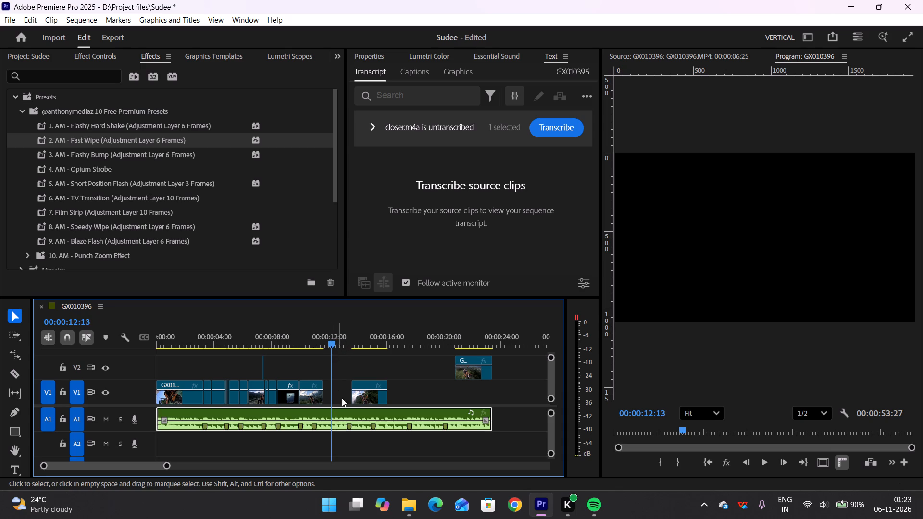
{"action": "type", "text": "m"}
Play on from the 00:00:12:13 marker into the second placed V1 clip to check the beat timing.
{"action": "key", "text": "space"}
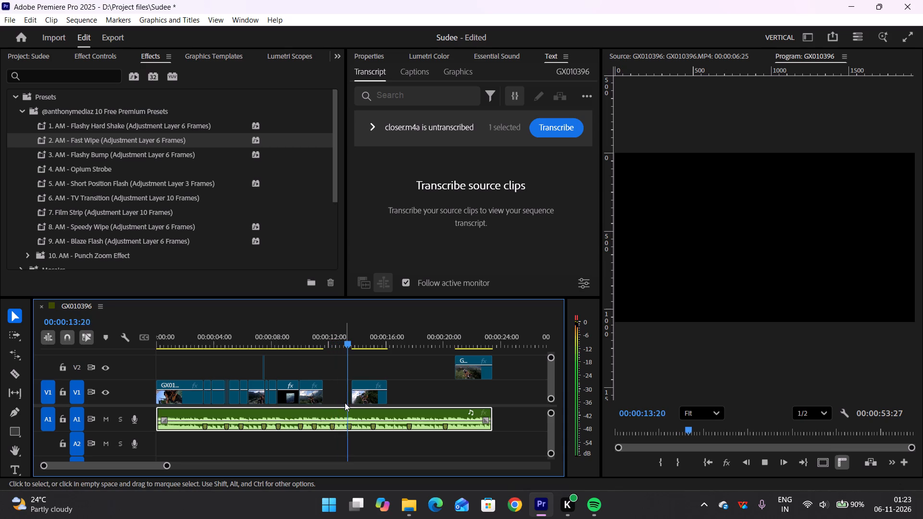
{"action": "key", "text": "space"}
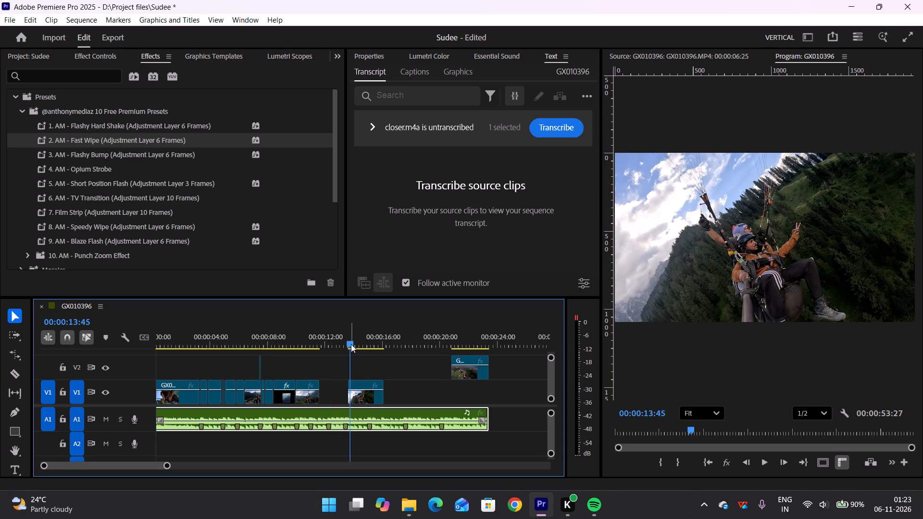
Play the sequence from the start through to the end of the closer.m4a music to review the edit.
{"action": "left_click_drag", "start_coordinate": [350, 344], "coordinate": [125, 369]}
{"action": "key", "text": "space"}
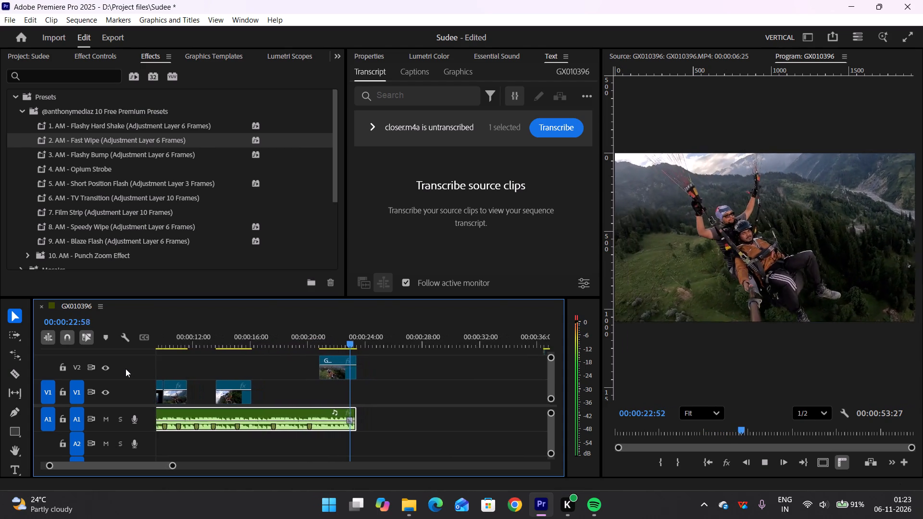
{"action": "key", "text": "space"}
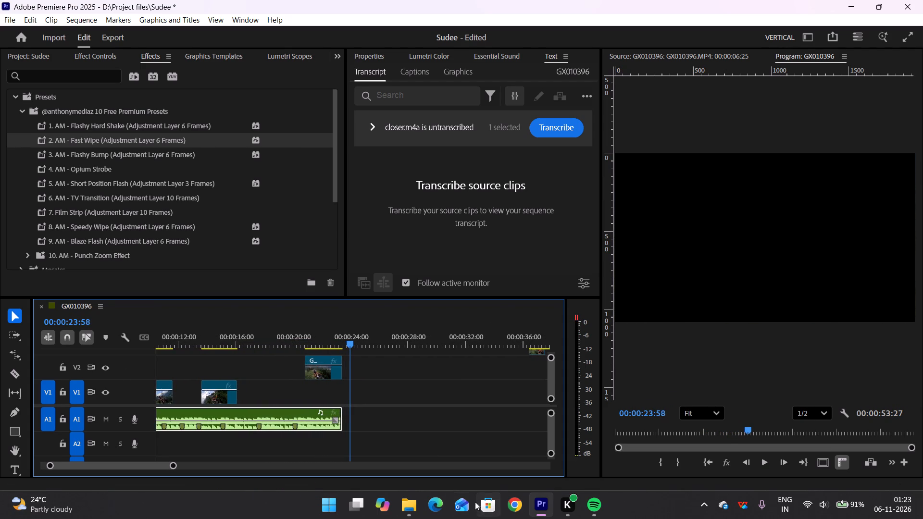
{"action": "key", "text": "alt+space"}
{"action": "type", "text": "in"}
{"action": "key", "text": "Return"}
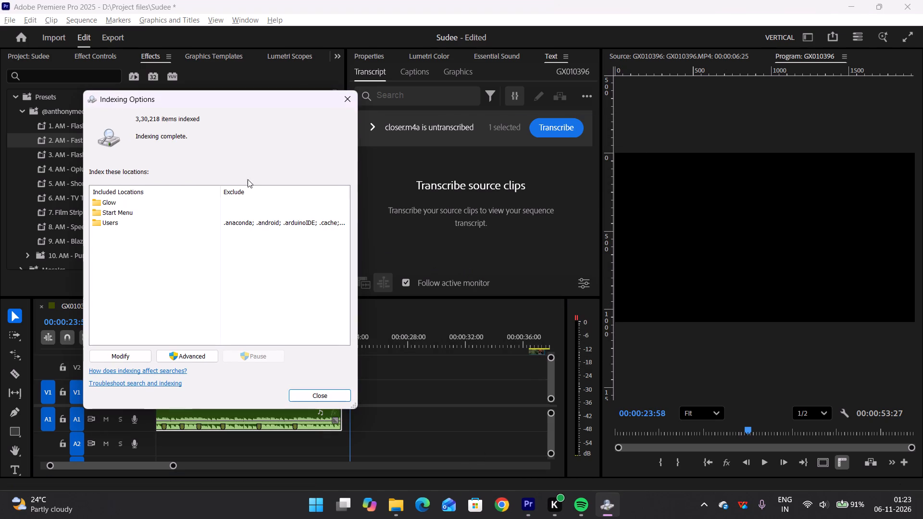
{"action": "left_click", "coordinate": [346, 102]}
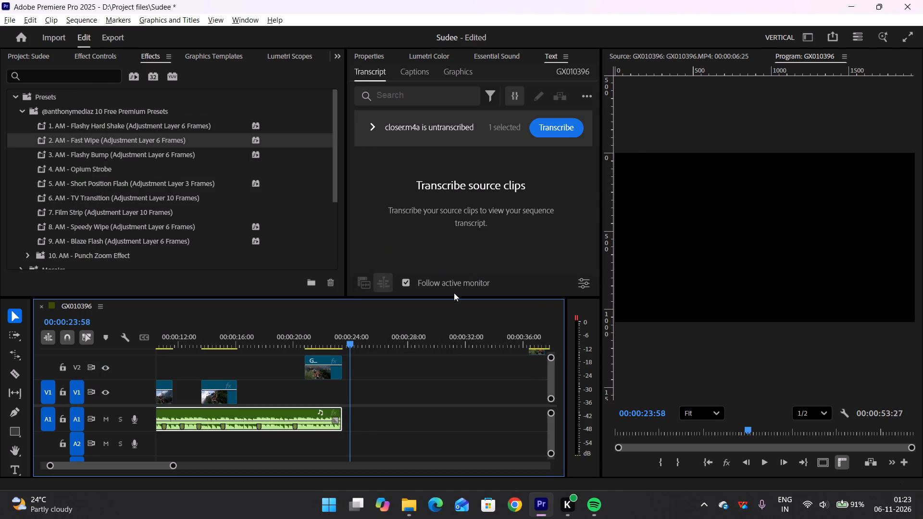
Switch to the Instagram app and unmute the road-trip video at the top of the home feed.
{"action": "key", "text": "alt+space"}
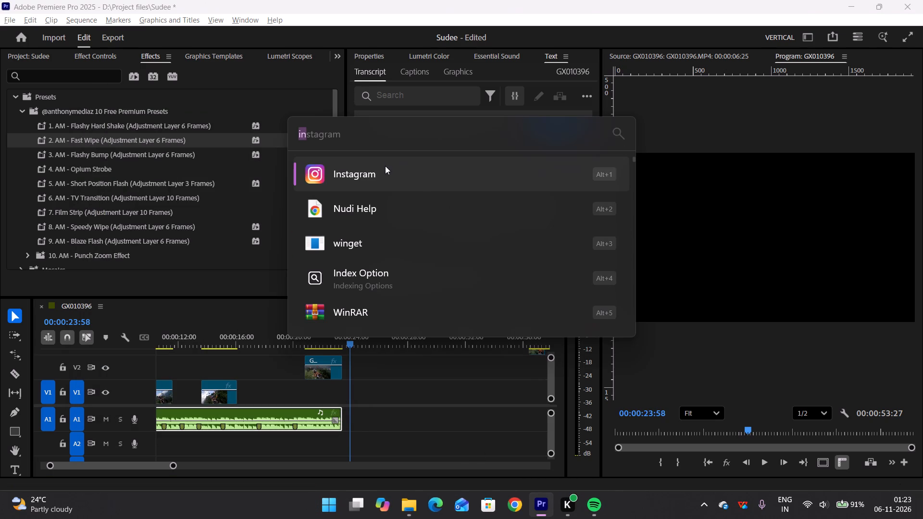
{"action": "left_click", "coordinate": [385, 167]}
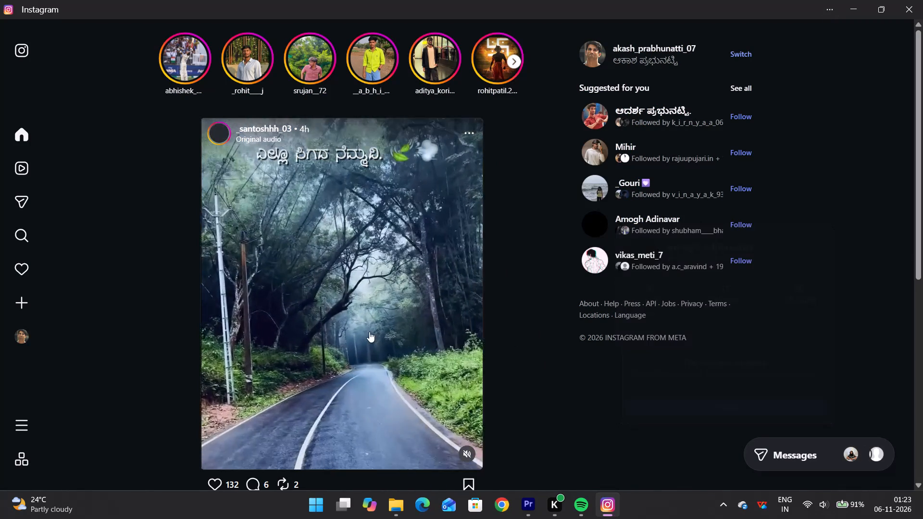
{"action": "left_click", "coordinate": [463, 449]}
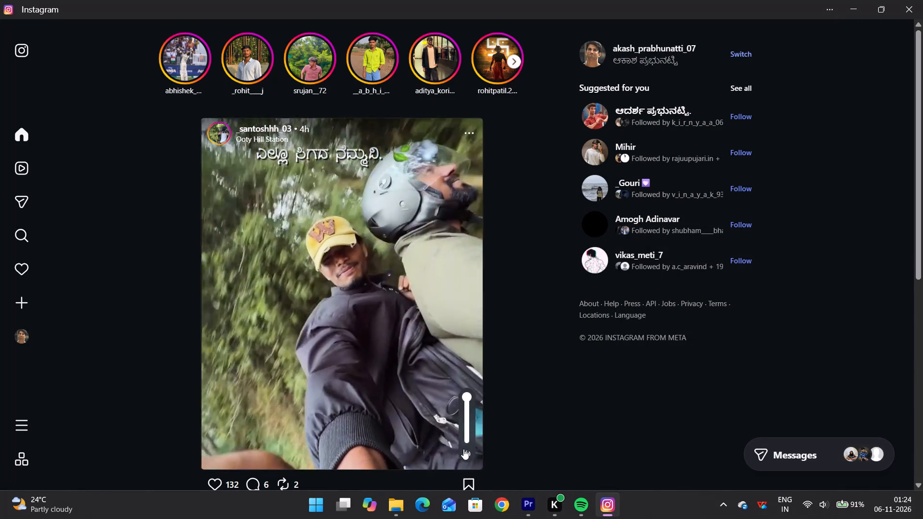